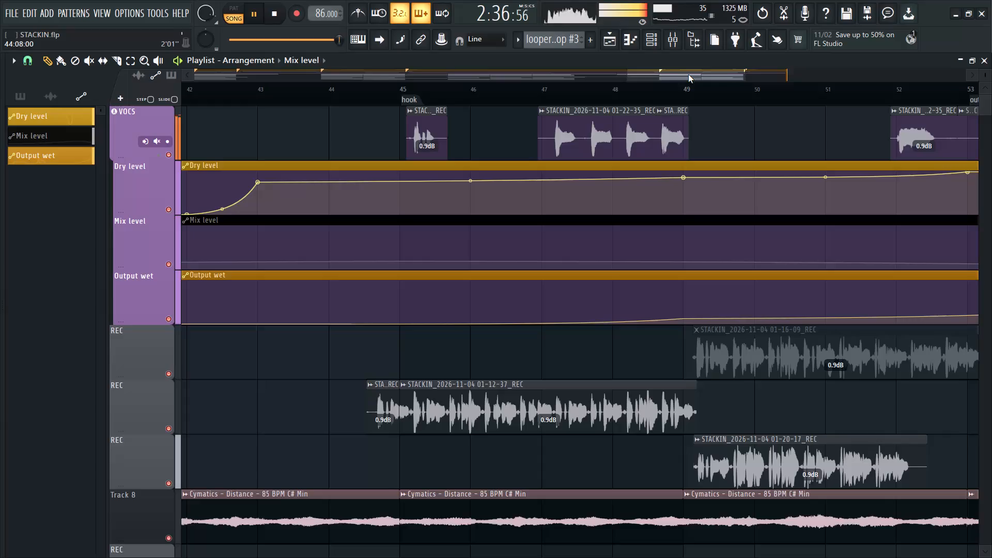
Shorten the compressor release time in Insert 17's Fruity Limiter and fine-tune its attack time.
drag(687, 75, 739, 79)
click(677, 42)
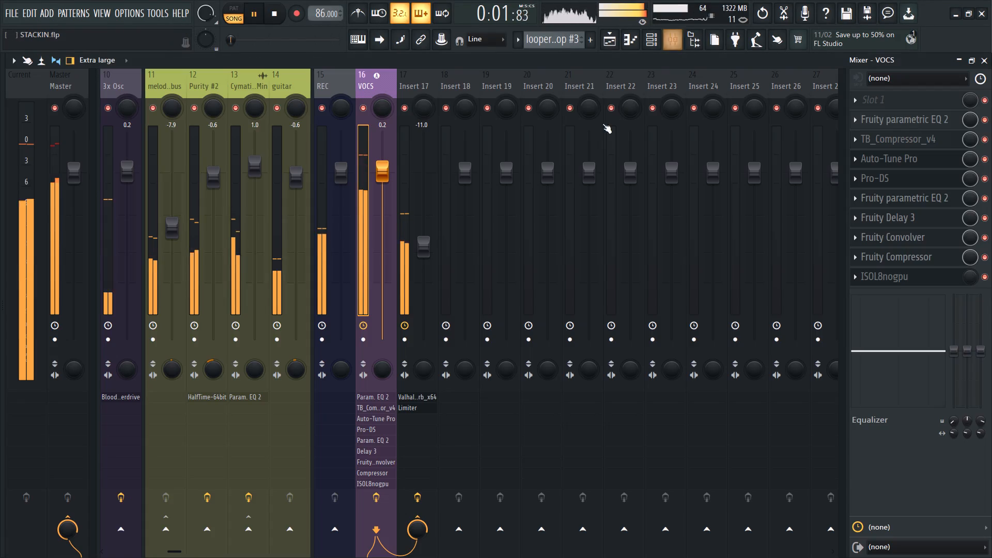
click(414, 79)
click(899, 120)
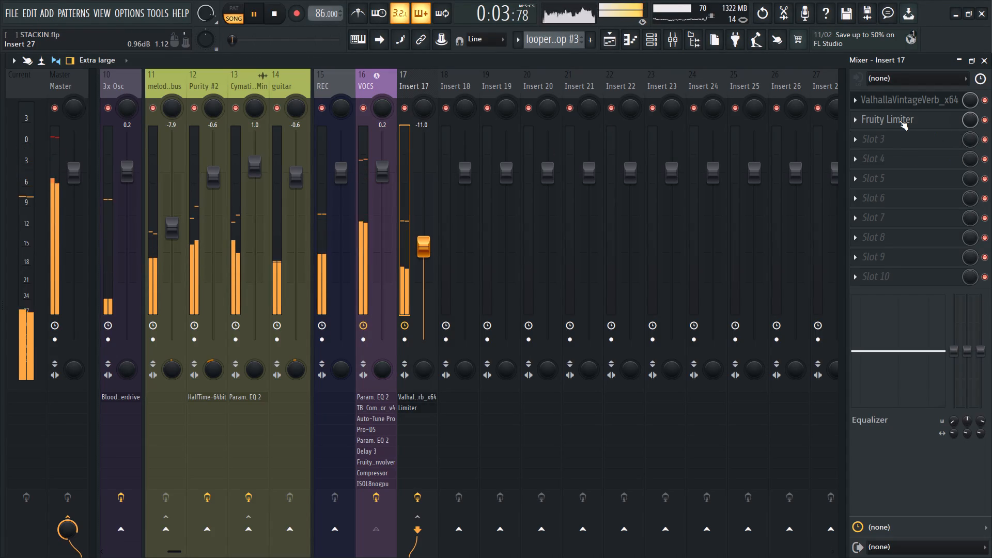
click(192, 339)
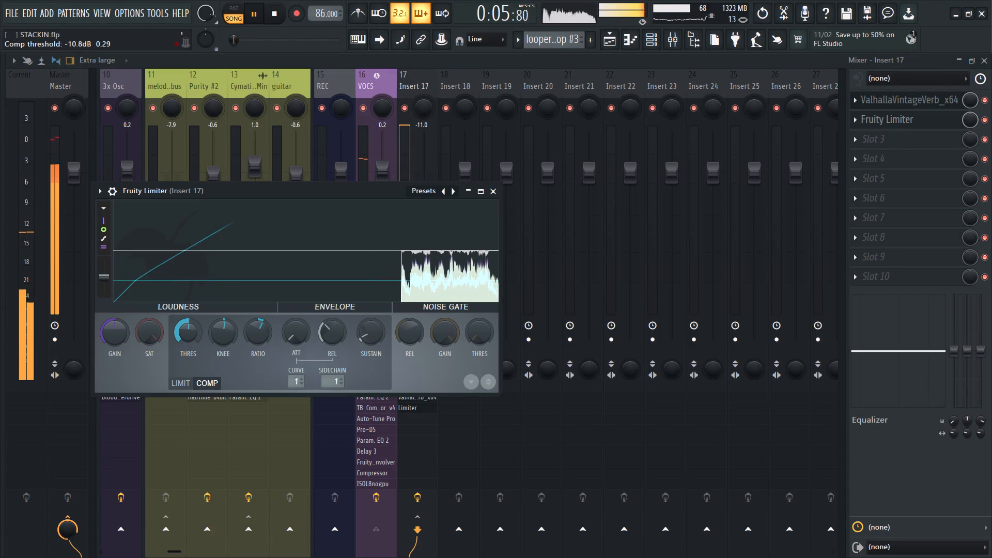
scroll(337, 330, down, 3)
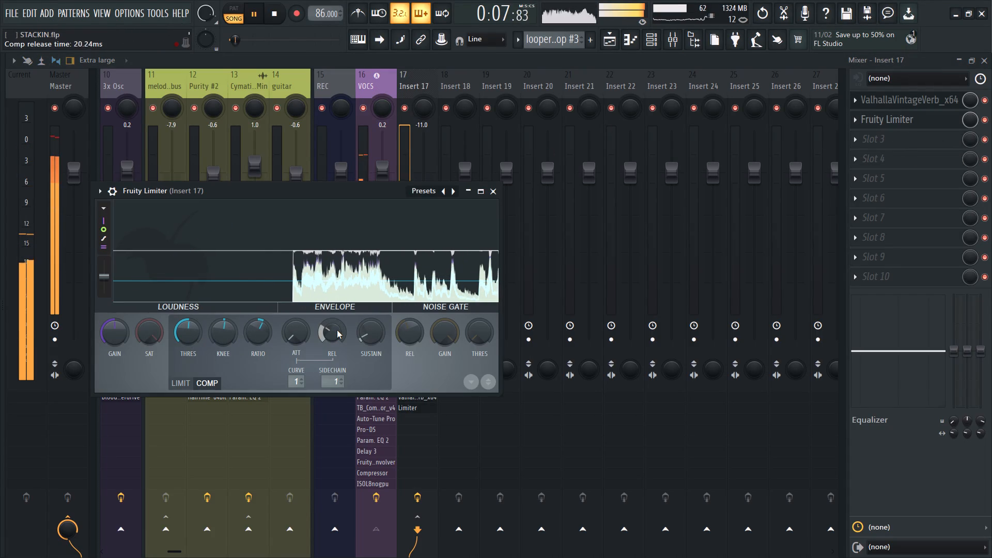
scroll(337, 330, down, 4)
scroll(297, 333, up, 3)
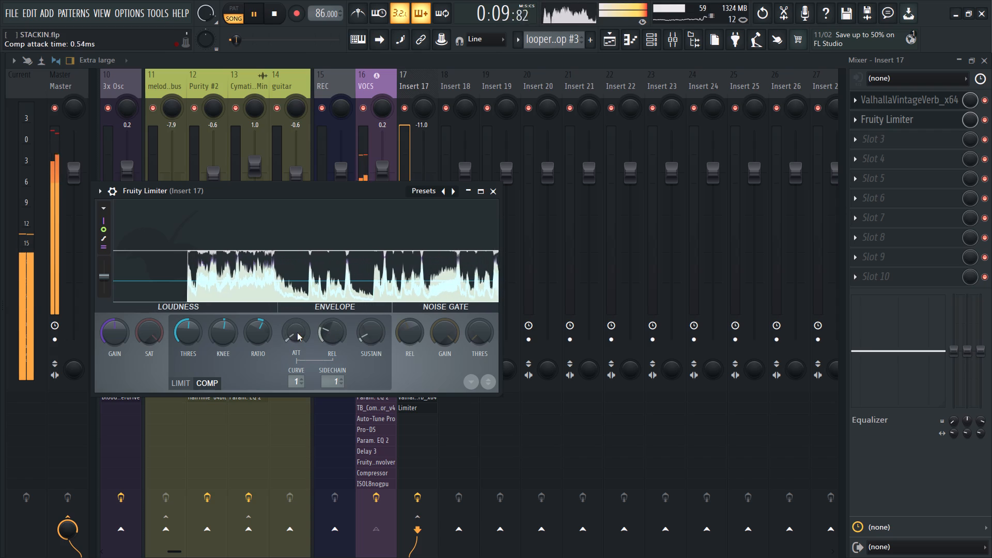
scroll(297, 333, up, 8)
scroll(297, 333, down, 2)
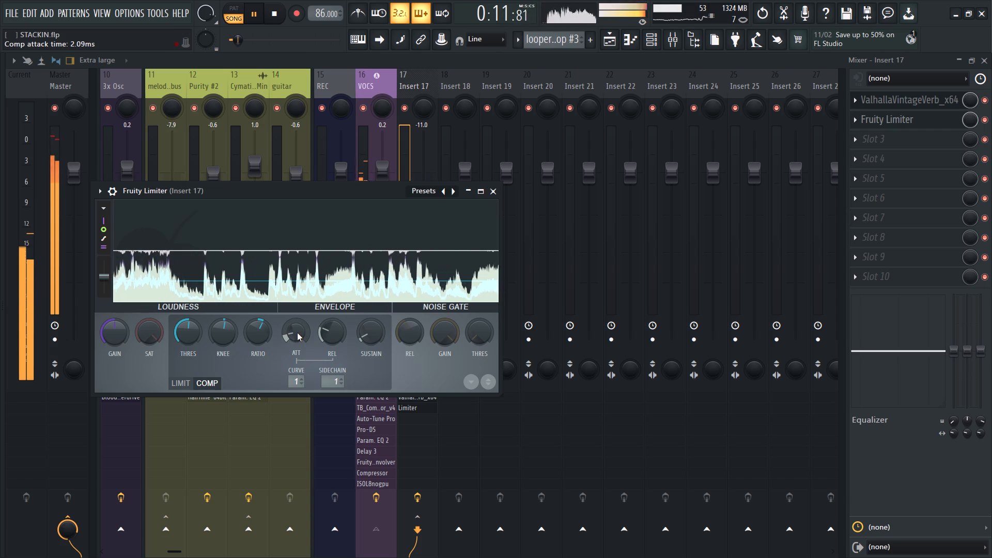
scroll(297, 333, down, 13)
Raise the compressor knee in Insert 17's limiter and readjust the ratio, taking it down to 1.0:1 and back up.
scroll(336, 335, down, 1)
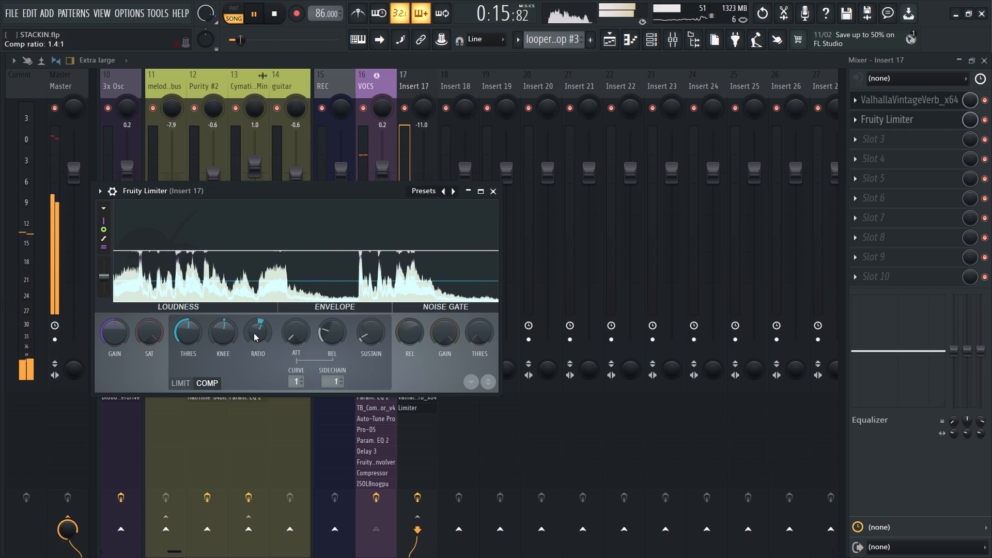
scroll(254, 333, down, 6)
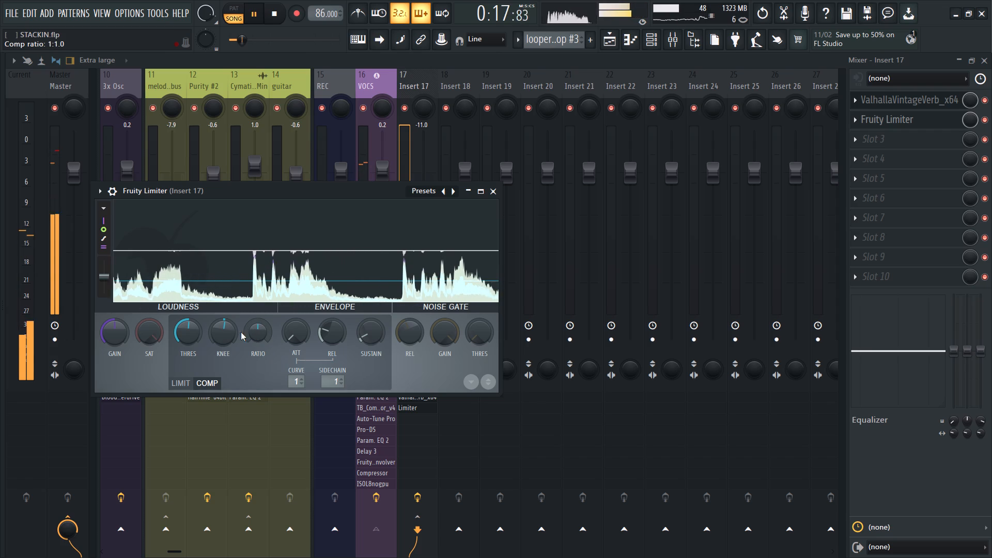
scroll(228, 335, up, 2)
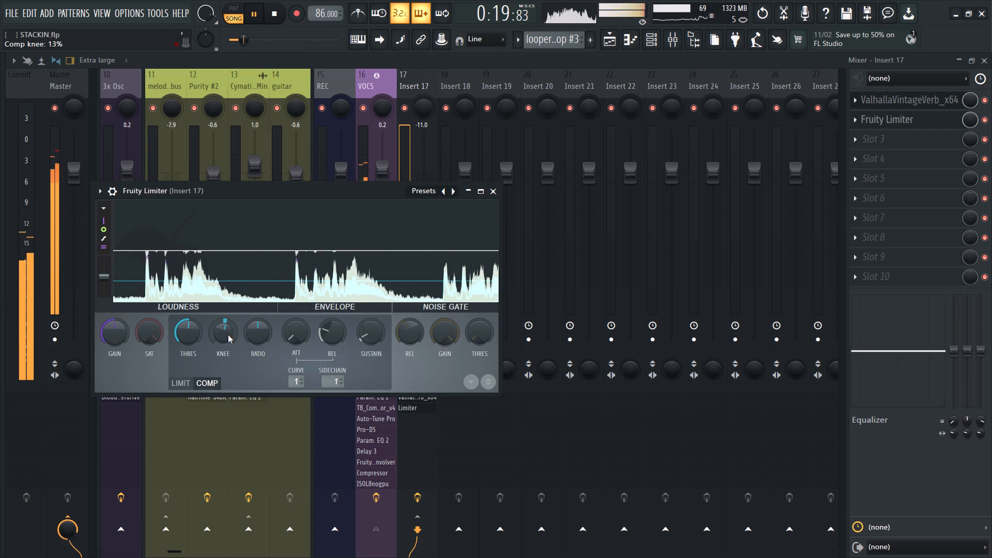
scroll(254, 334, up, 4)
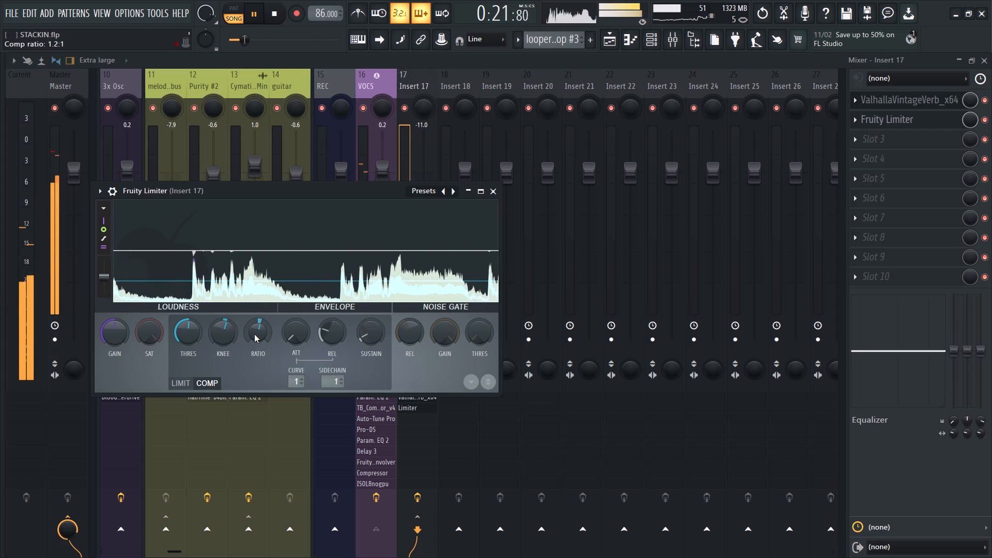
scroll(254, 334, up, 3)
Adjust the compressor threshold in Insert 17's limiter, lowering it past -12.5 dB and bringing it back up slightly.
drag(191, 335, 191, 343)
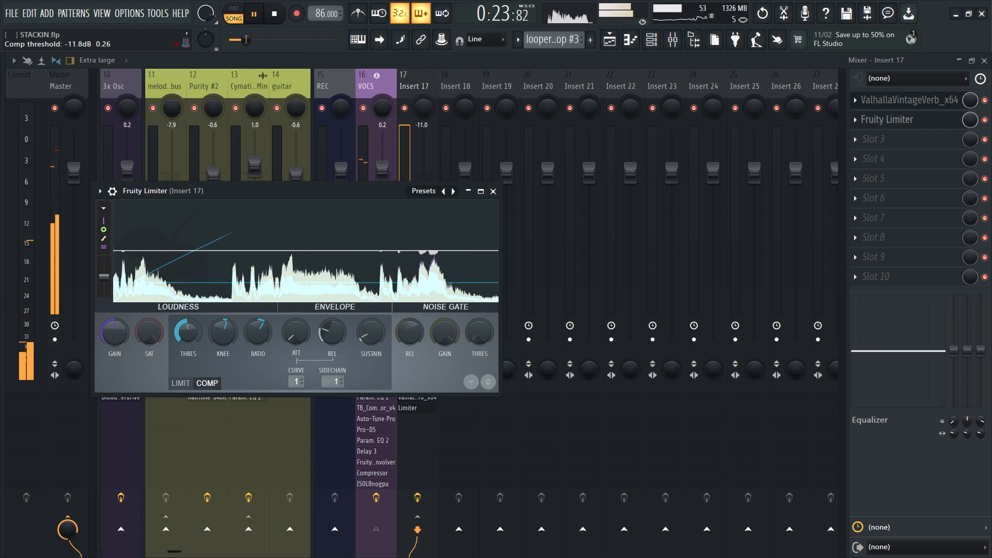
drag(191, 343, 193, 349)
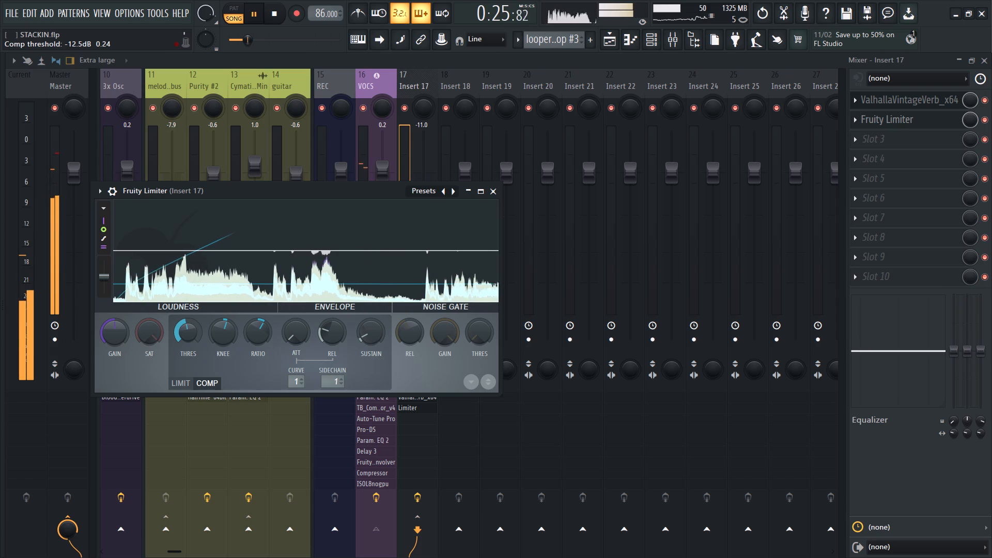
drag(193, 349, 194, 354)
drag(191, 334, 189, 321)
click(191, 334)
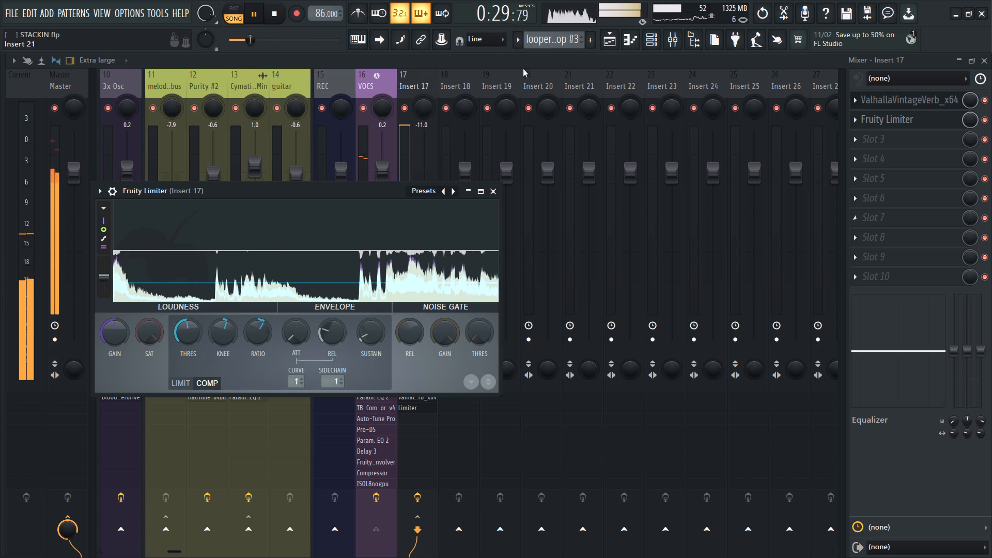
Add a Fruity Limiter in slot 1 of the VOCS mixer track and load its Noise gate preset.
click(379, 86)
click(871, 100)
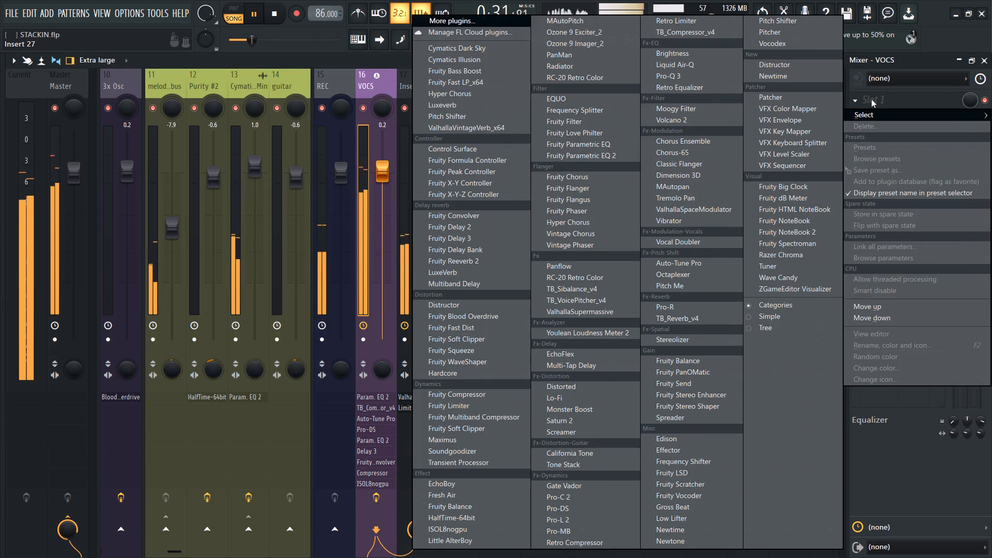
click(478, 401)
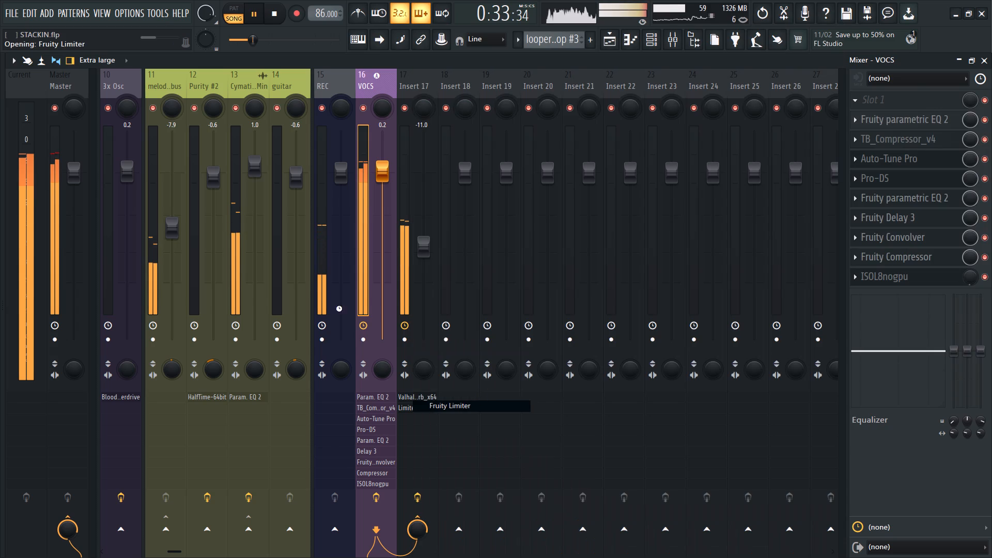
click(370, 142)
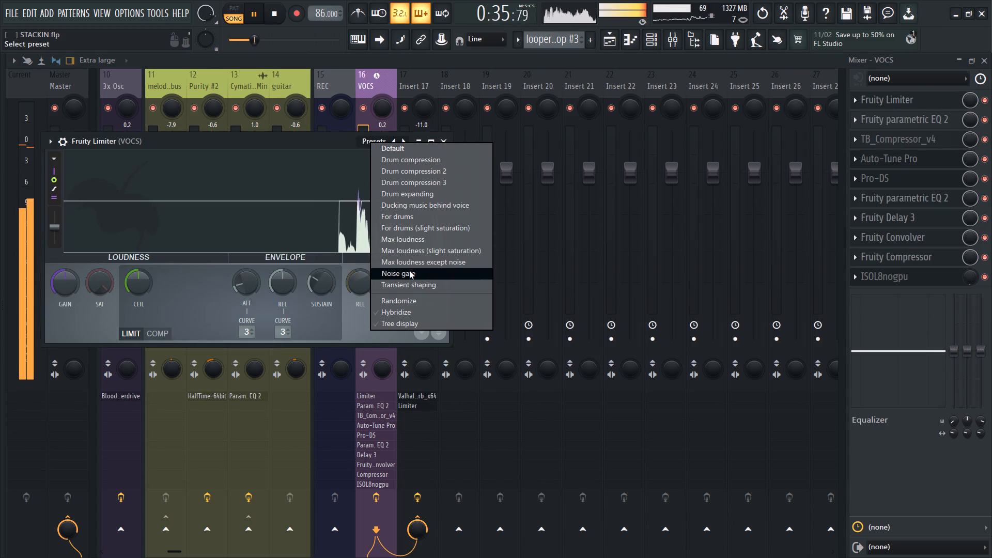
click(410, 271)
Fine-tune the limiter release time in the VOCS track's new Fruity Limiter and close the plugin.
drag(291, 284, 305, 398)
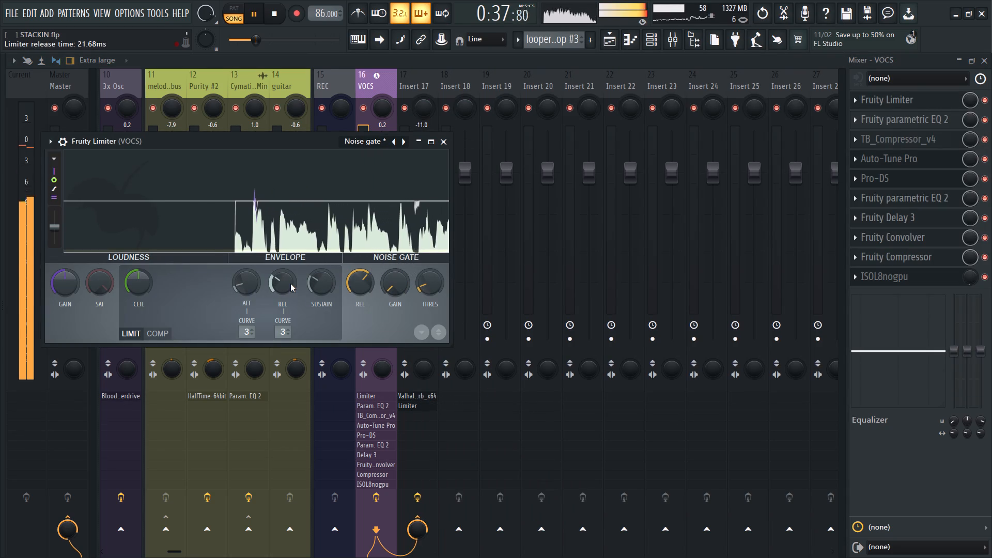
click(436, 278)
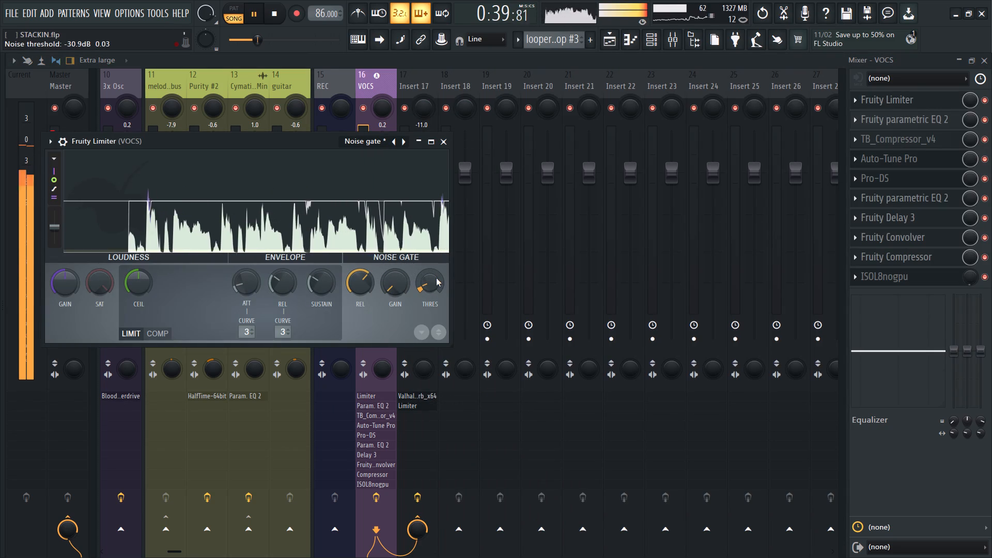
click(436, 278)
drag(278, 285, 279, 293)
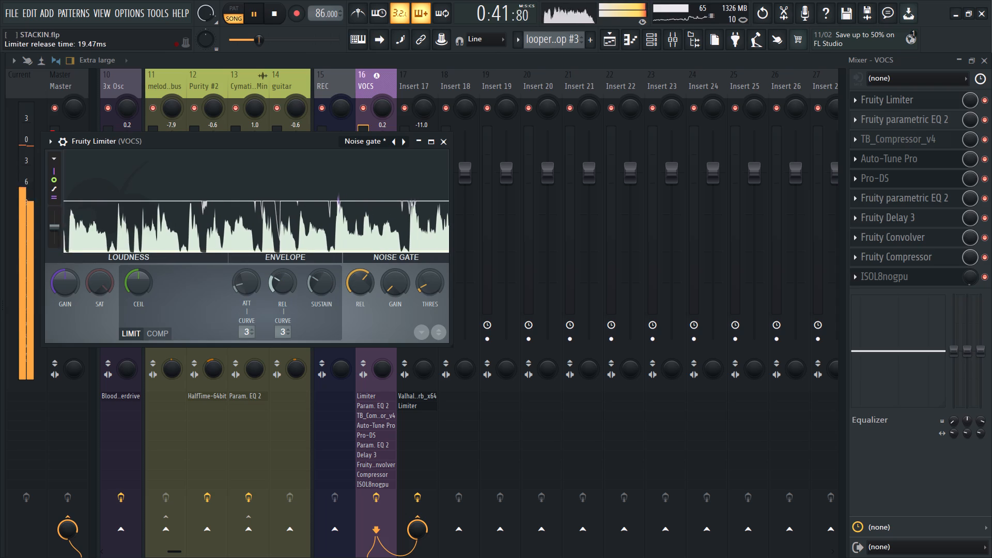
drag(279, 293, 279, 296)
drag(279, 286, 278, 297)
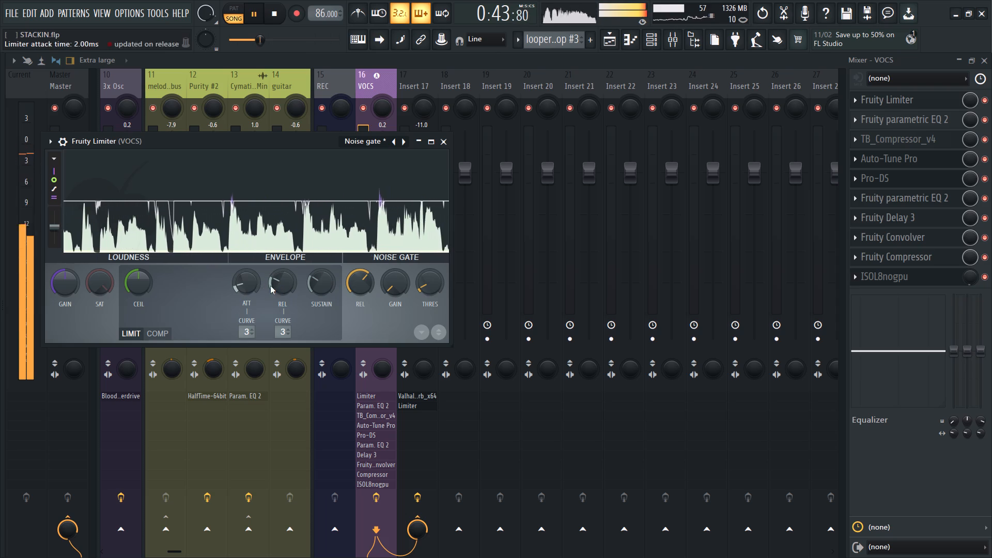
drag(283, 286, 293, 214)
click(283, 286)
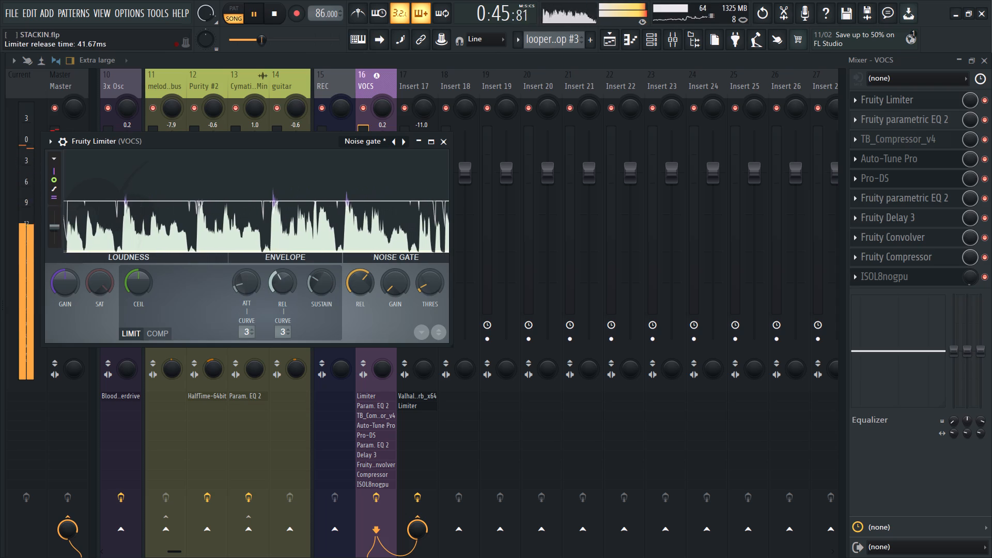
click(443, 140)
click(383, 84)
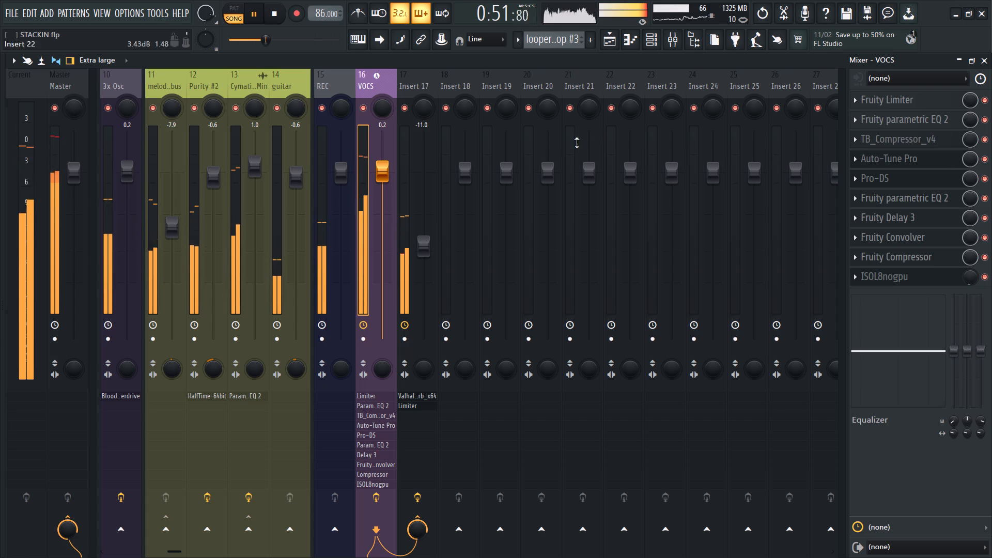
Reshape the Output wet automation spike at bar 21 in the playlist, lowering its peak slightly and adjusting the falling curve.
click(602, 42)
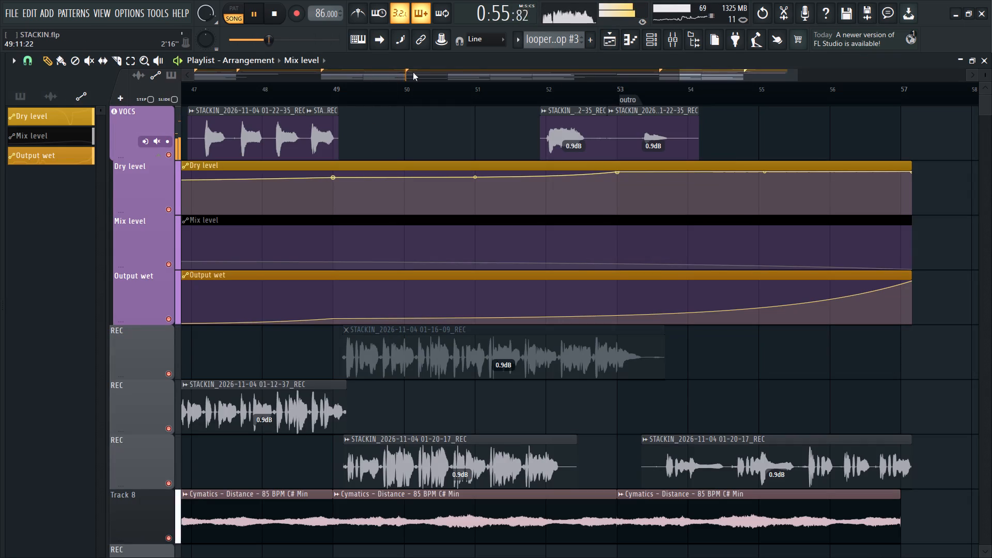
drag(679, 79, 590, 77)
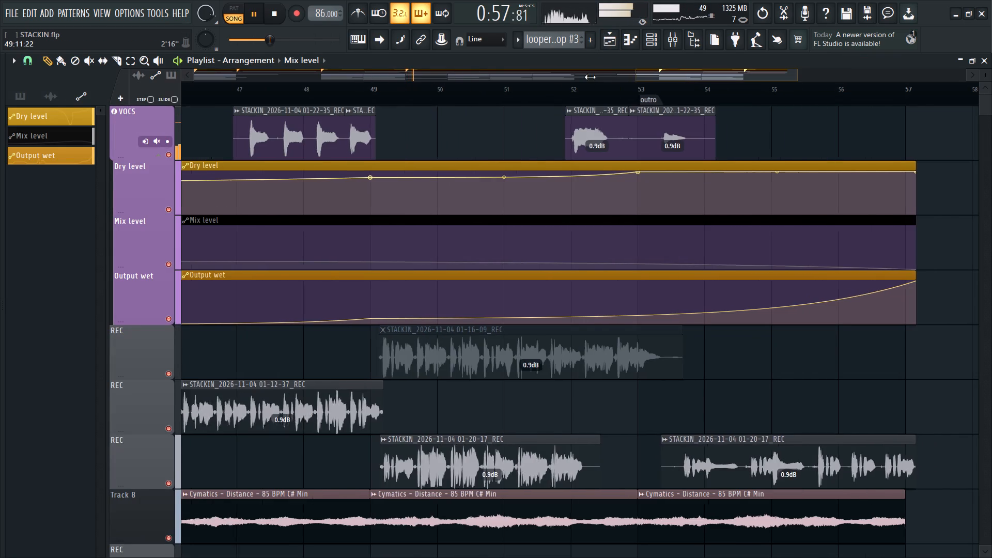
drag(590, 77, 329, 97)
scroll(317, 264, down, 2)
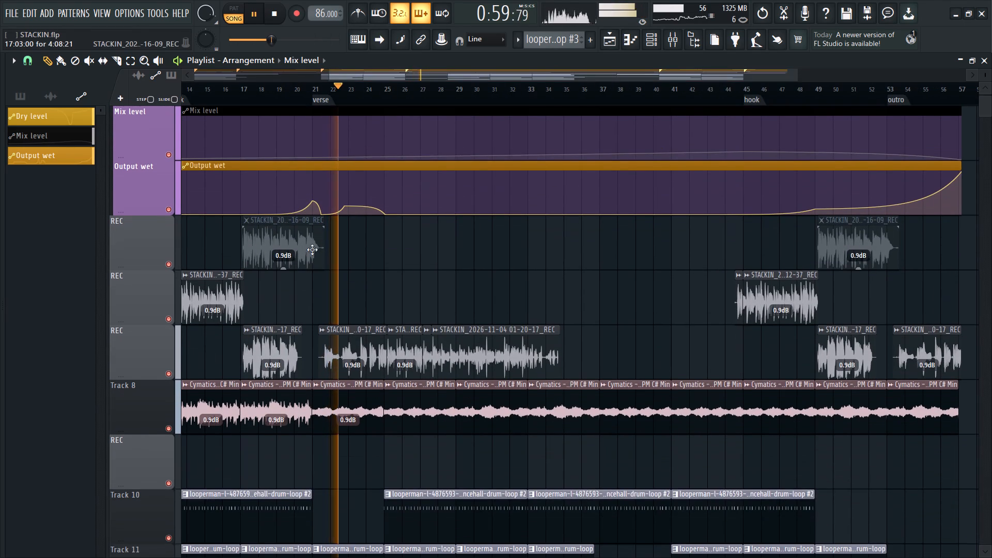
scroll(314, 244, up, 1)
drag(317, 258, 317, 281)
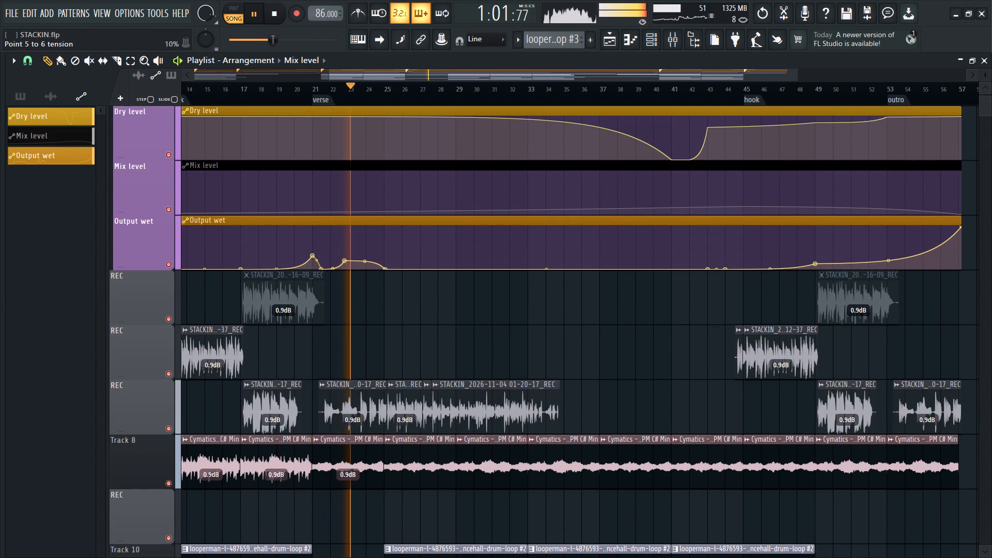
drag(317, 281, 317, 304)
click(315, 256)
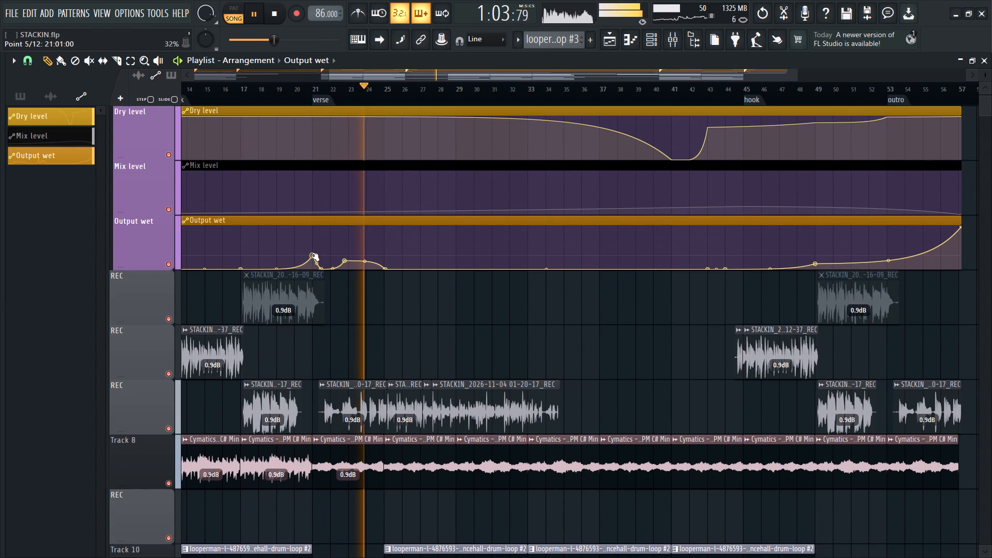
click(319, 265)
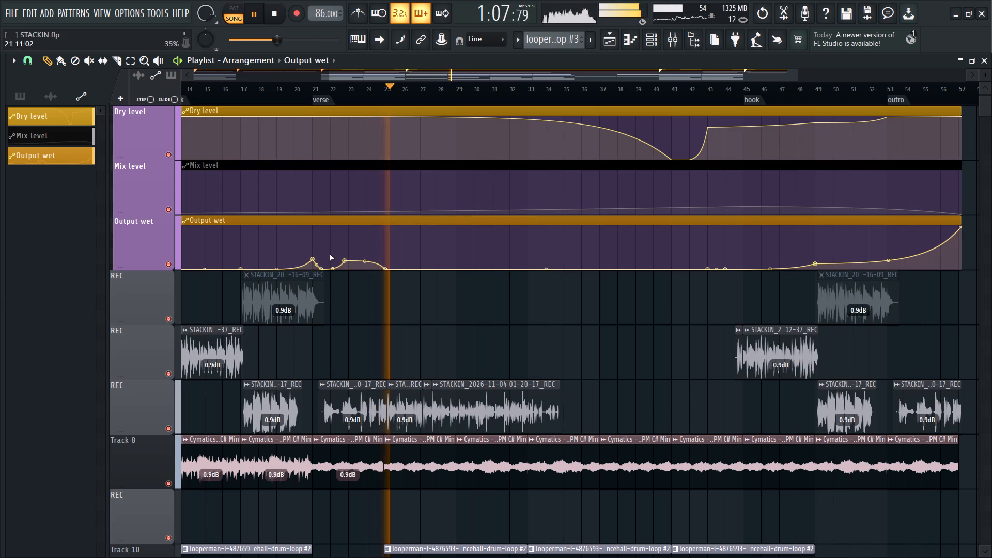
Audition the Insert 17 effects channel in the mixer by toggling its mute and temporarily soloing the VOCS track.
scroll(454, 260, down, 2)
click(671, 34)
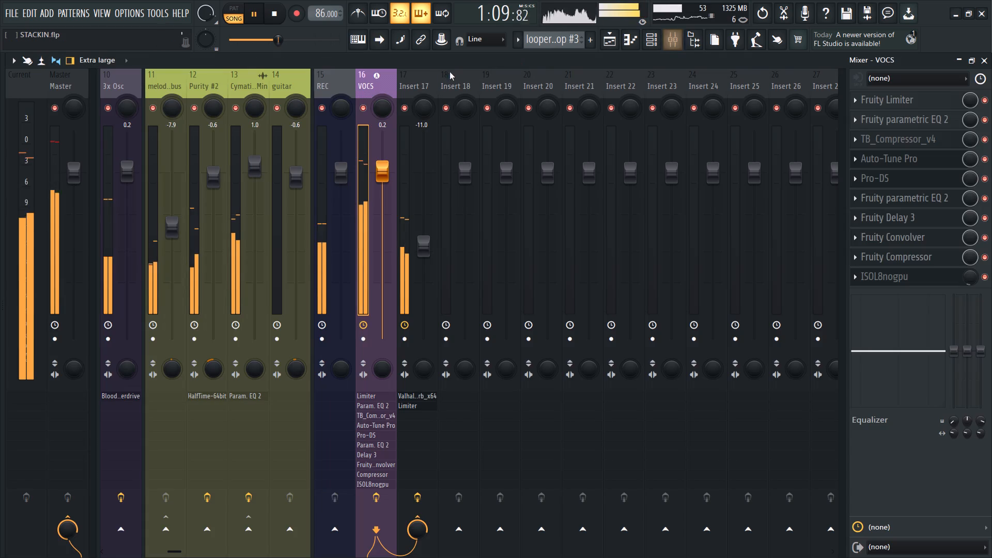
click(420, 87)
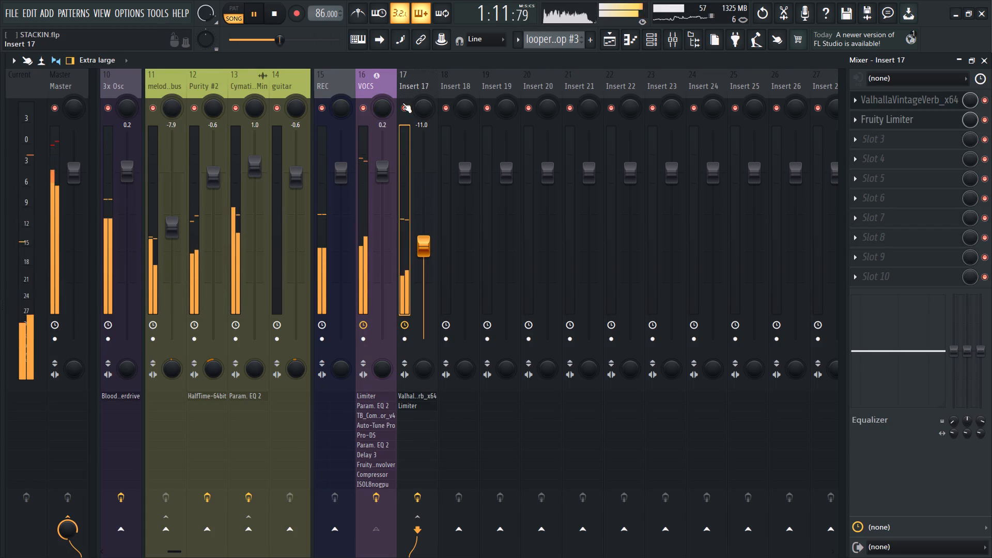
click(402, 102)
click(402, 102)
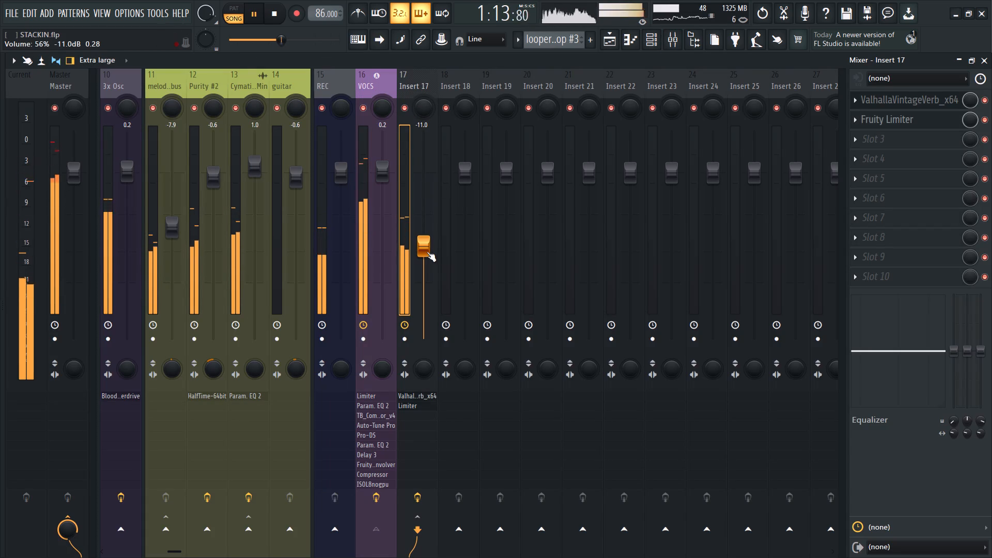
click(426, 250)
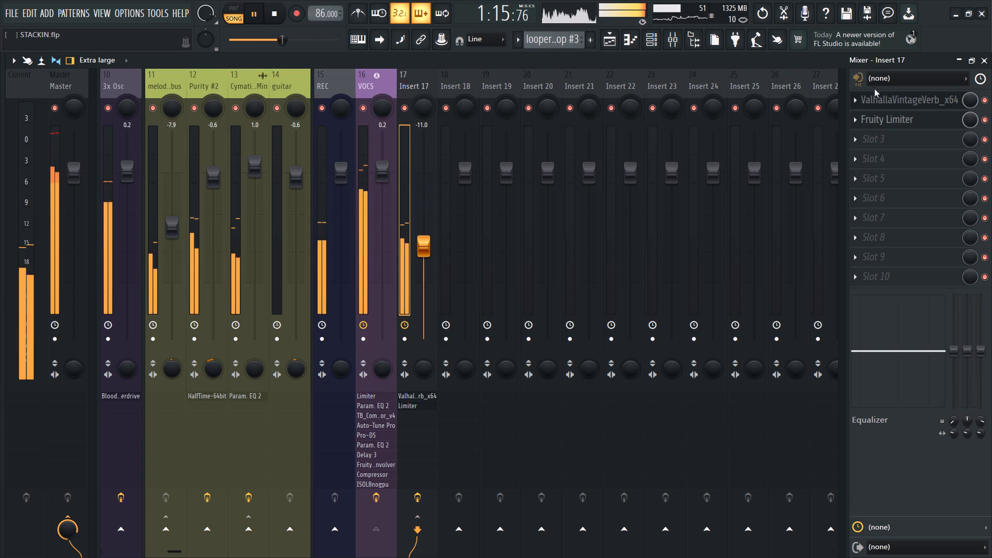
click(418, 92)
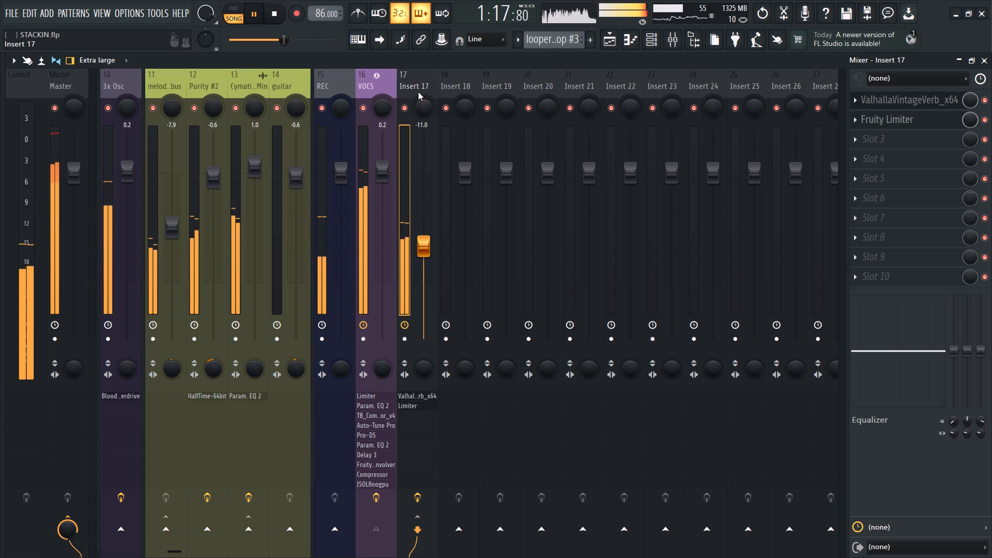
right_click(360, 103)
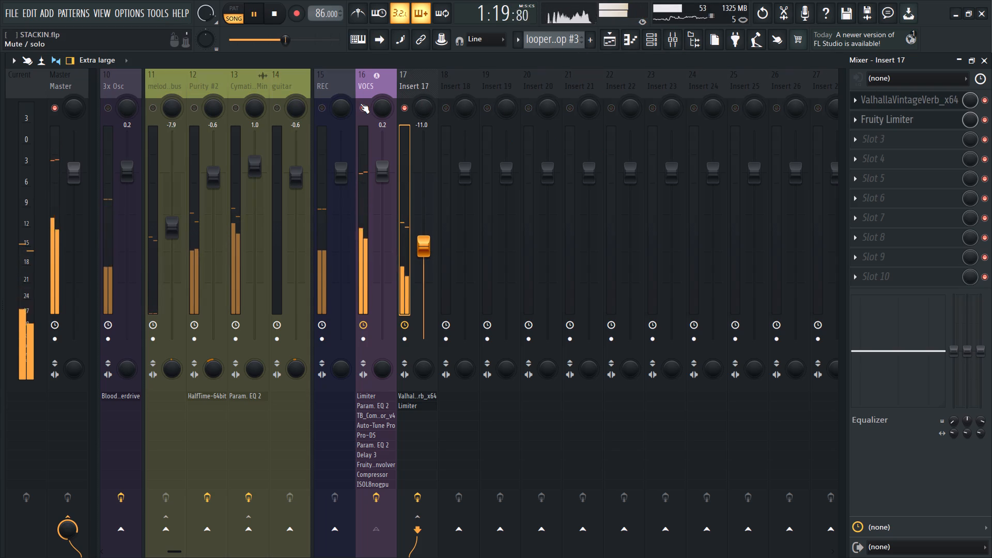
right_click(360, 103)
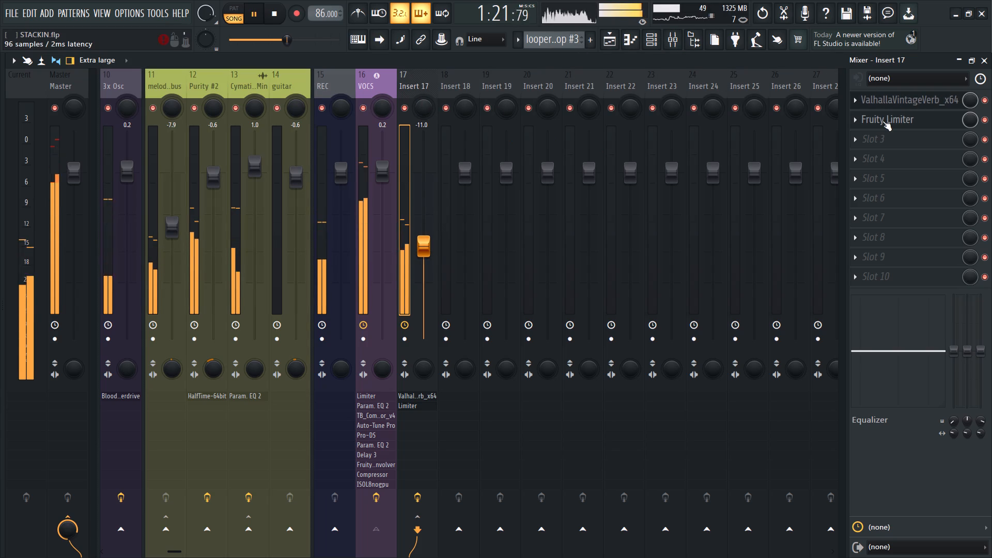
Open the Fruity Limiter on the Insert 17 effects channel to inspect its incoming signal.
click(882, 121)
click(882, 121)
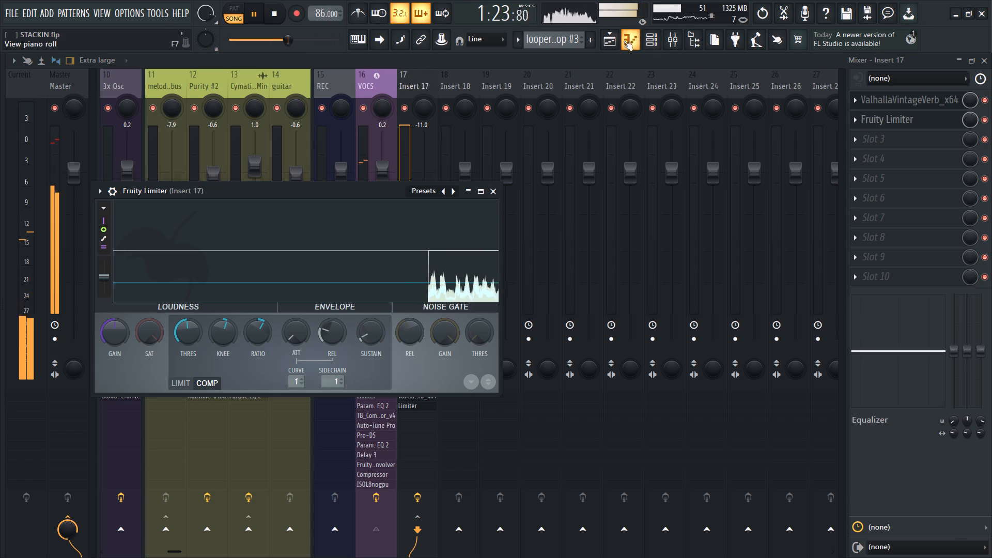
Replay the verse from about bar 28 in the playlist and briefly audition the VOCS mixer track in solo.
click(607, 44)
click(454, 84)
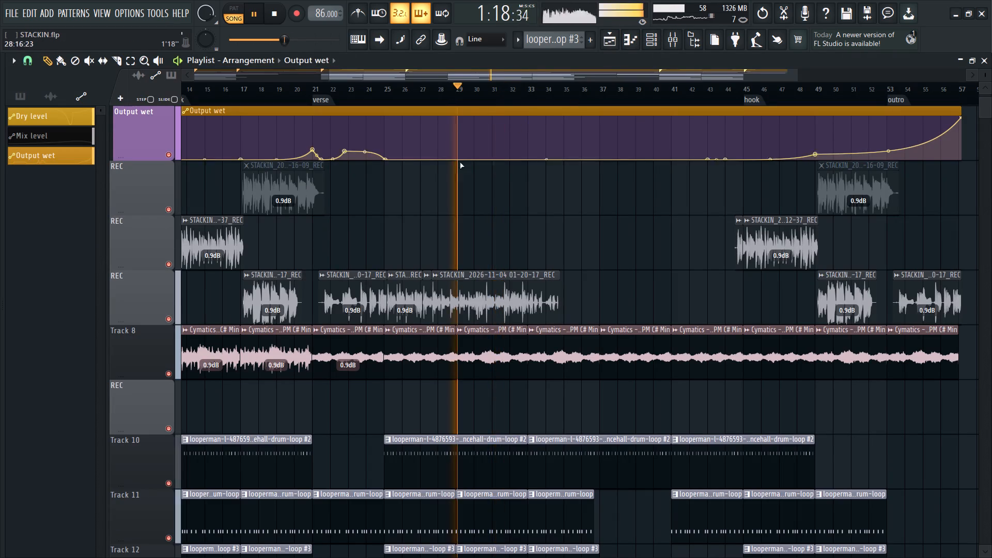
scroll(485, 315, up, 3)
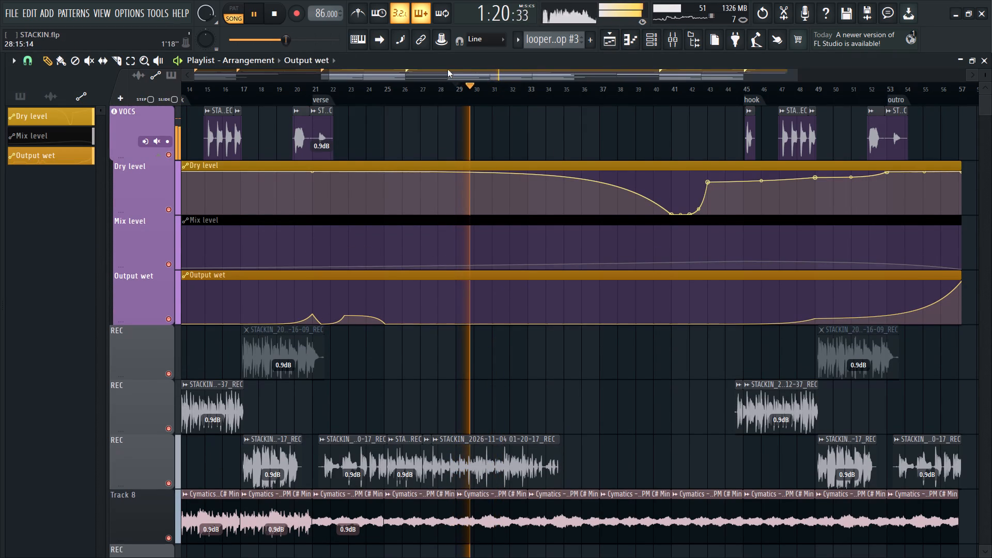
click(434, 86)
ctrl+scroll(438, 299, up, 10)
scroll(442, 261, up, 1)
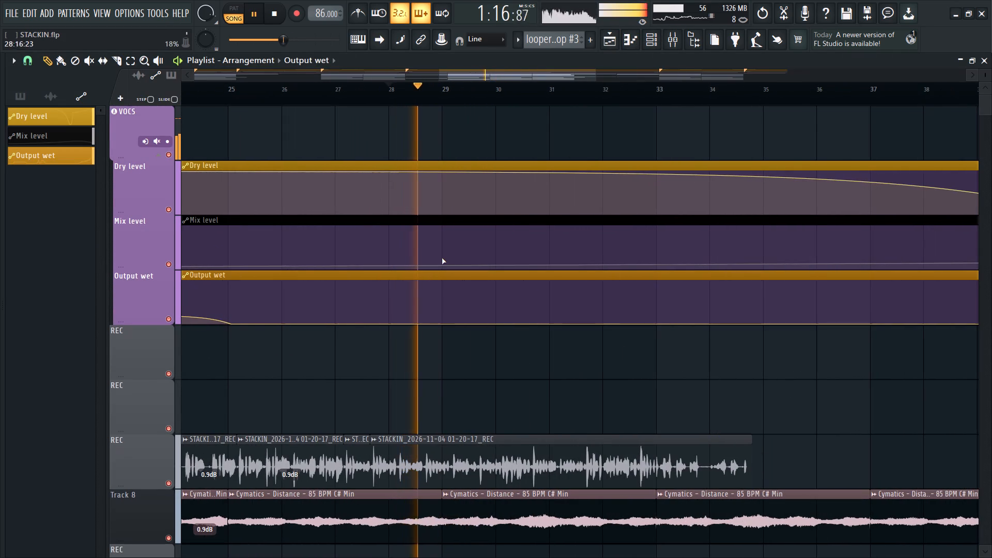
scroll(442, 258, up, 4)
scroll(456, 215, up, 1)
scroll(477, 132, up, 3)
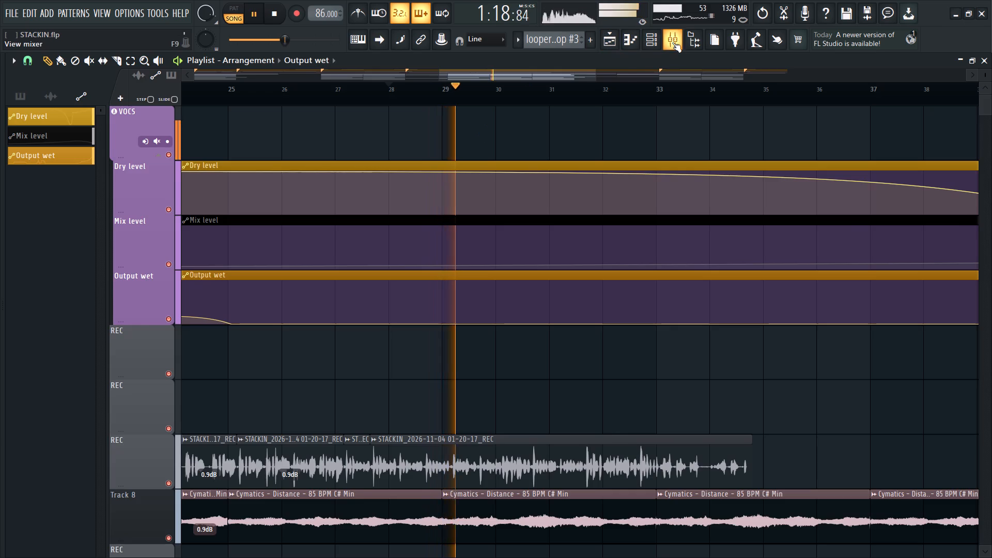
click(672, 42)
right_click(359, 107)
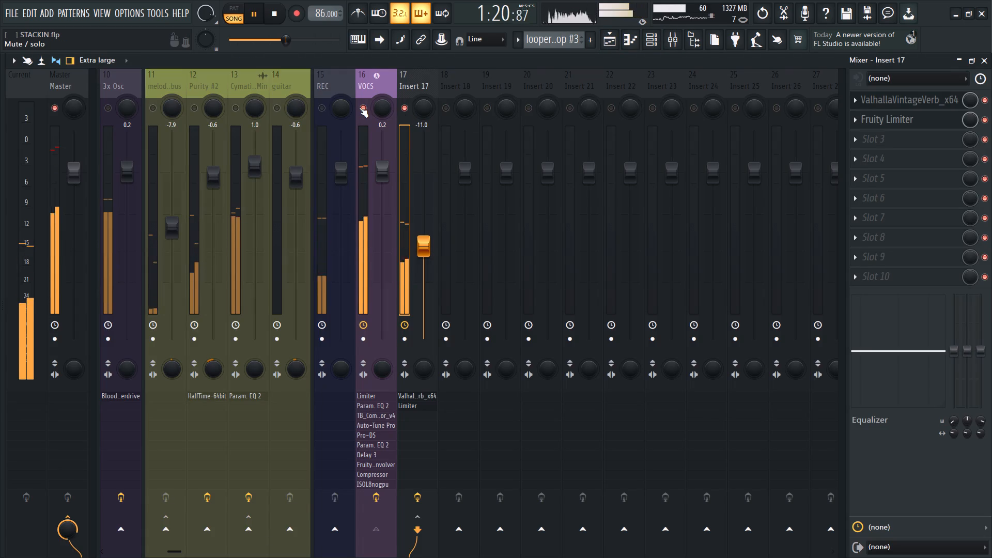
right_click(359, 107)
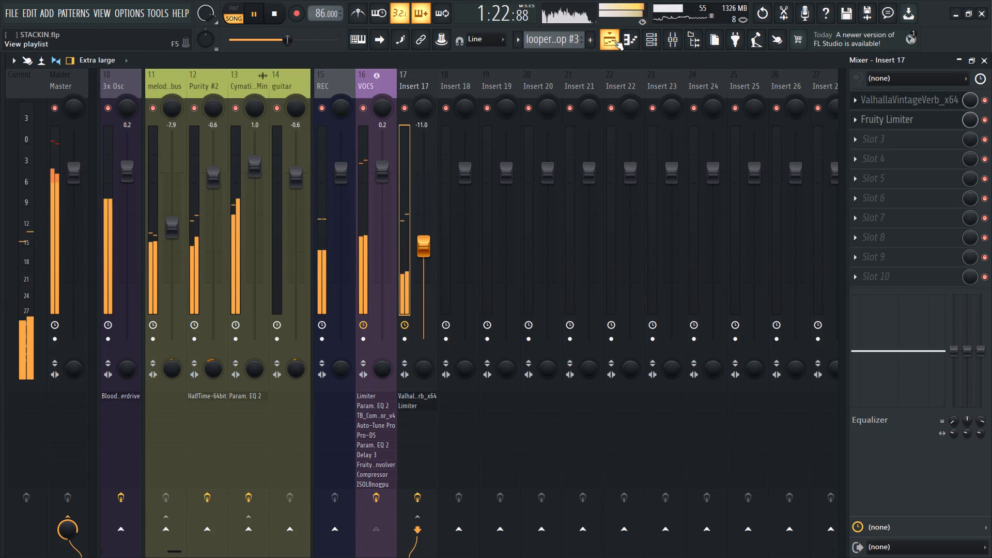
Stop playback, place the playhead at about bar 20, and slightly lower the Output wet automation peak at bar 21.
click(611, 41)
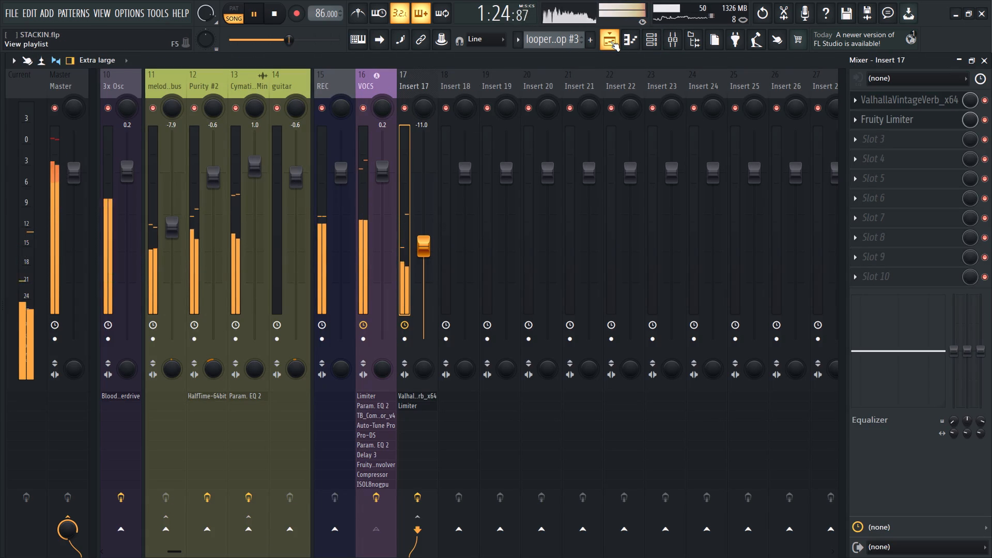
ctrl+scroll(388, 280, down, 6)
ctrl+scroll(420, 306, down, 2)
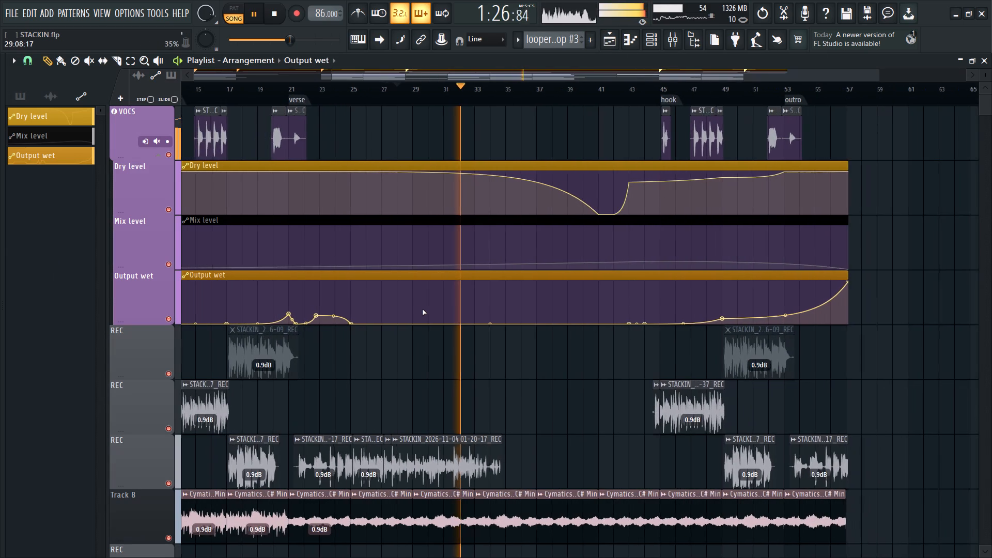
scroll(427, 313, down, 2)
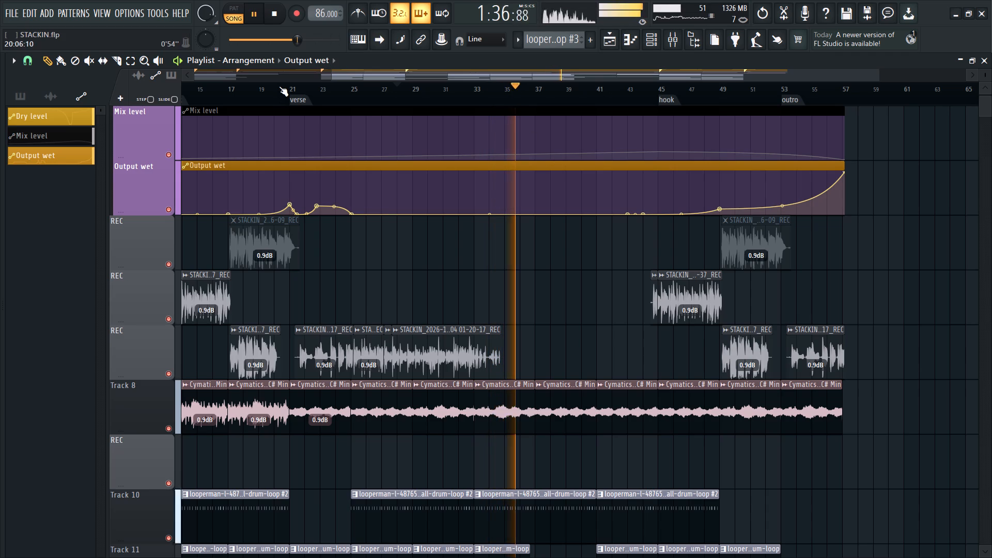
key(space)
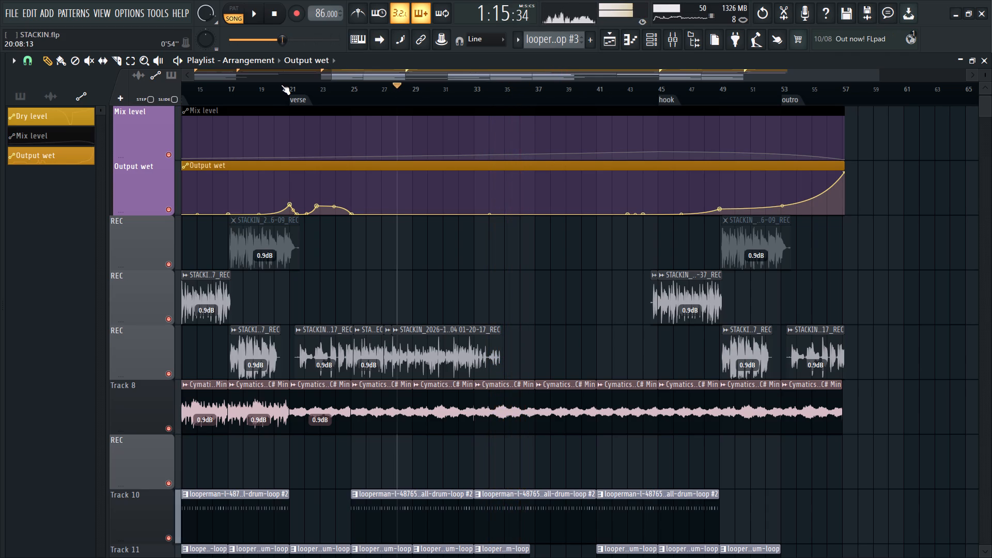
click(281, 95)
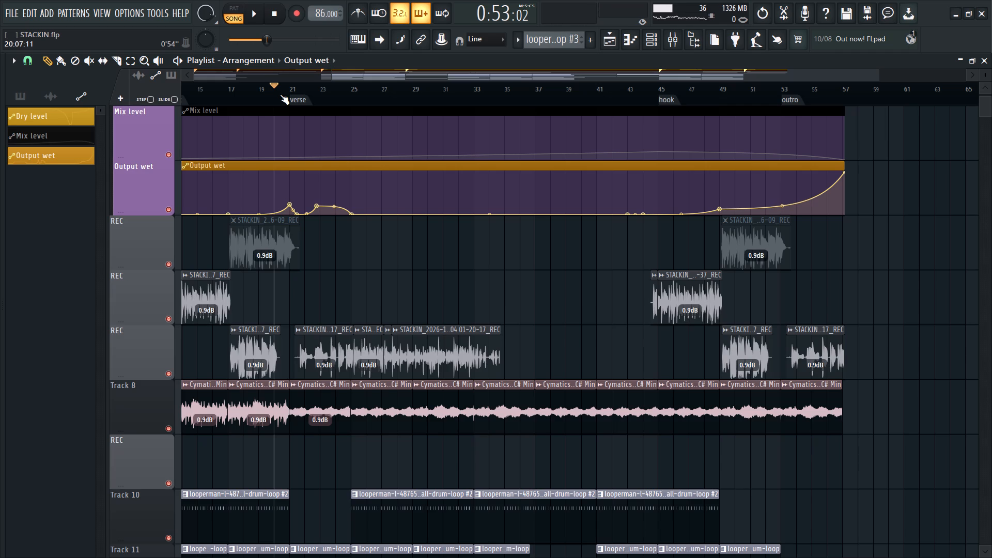
click(288, 204)
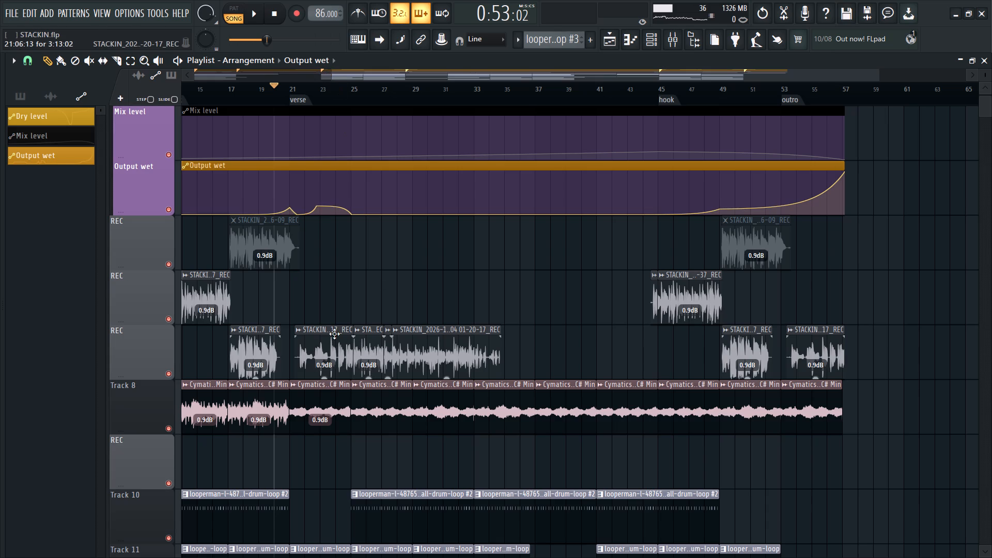
Play the verse and delete the two vocal clips after bar 27 on the REC track directly above Track 8.
scroll(334, 334, down, 1)
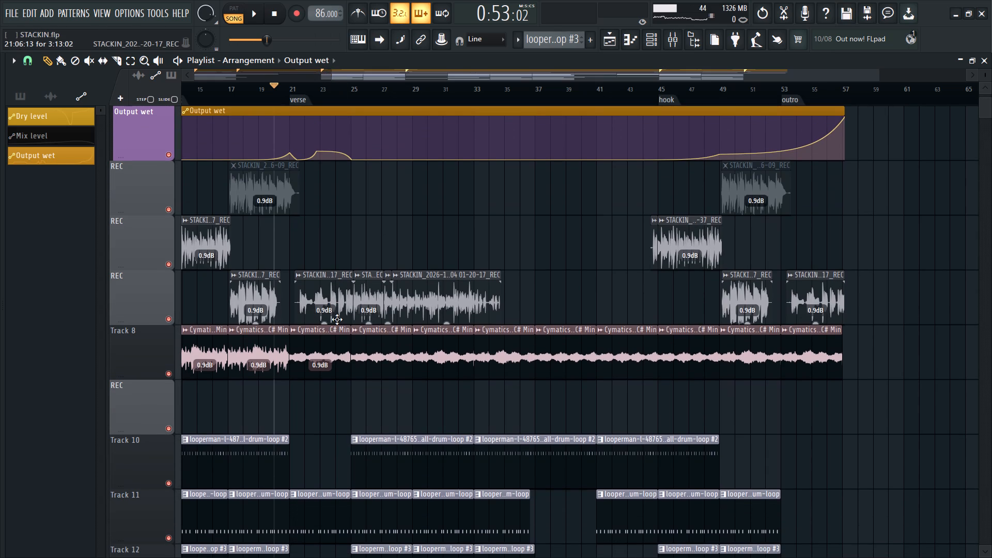
key(space)
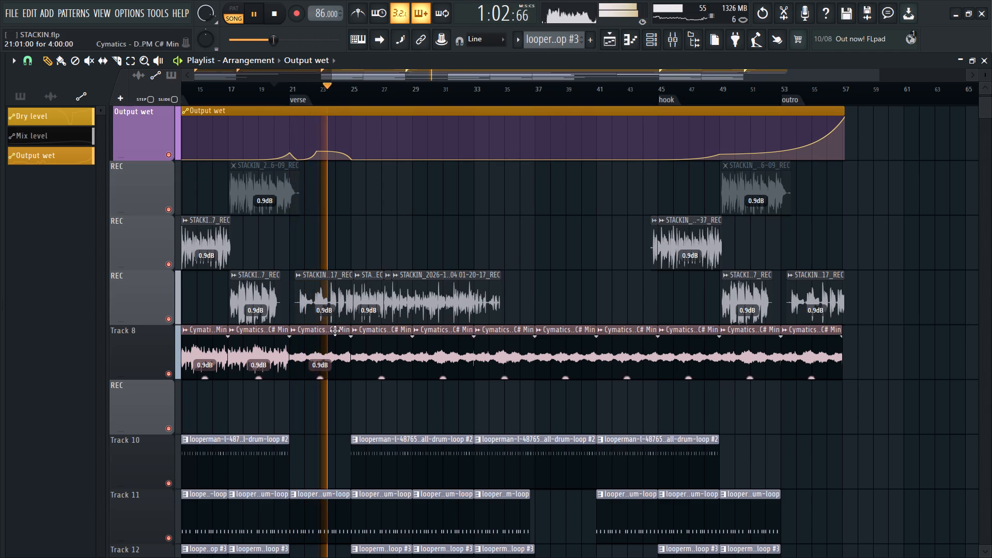
ctrl+scroll(343, 340, up, 6)
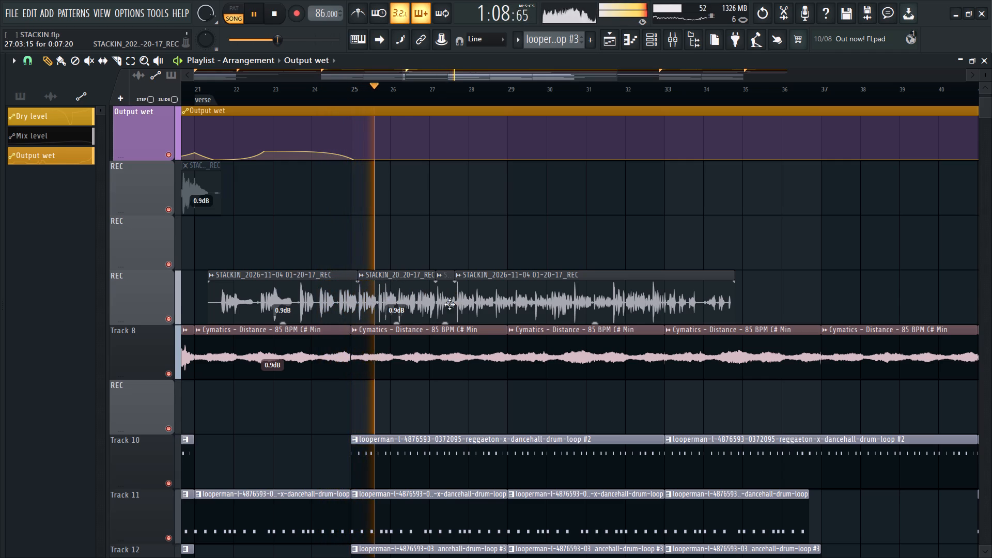
ctrl+scroll(444, 305, up, 3)
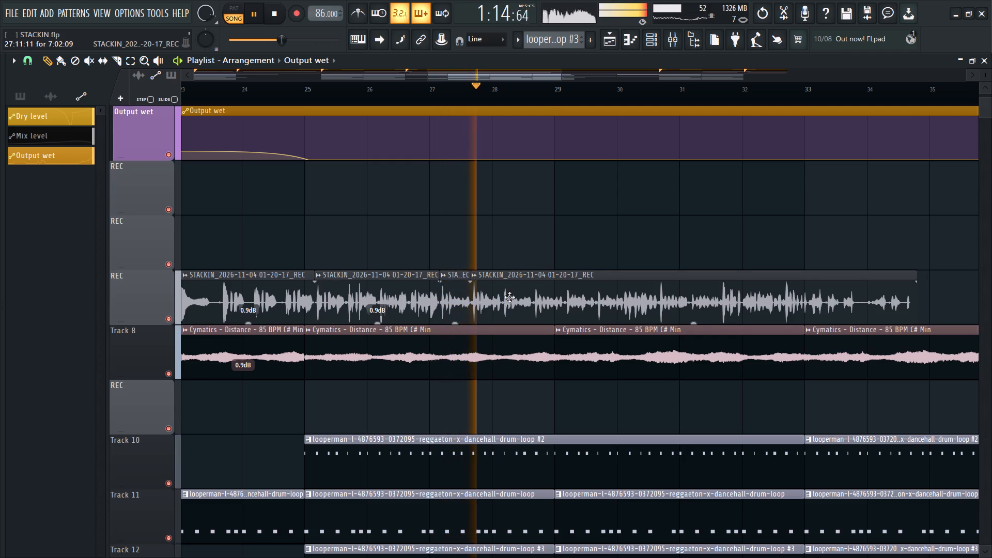
right_click(460, 300)
right_click(485, 304)
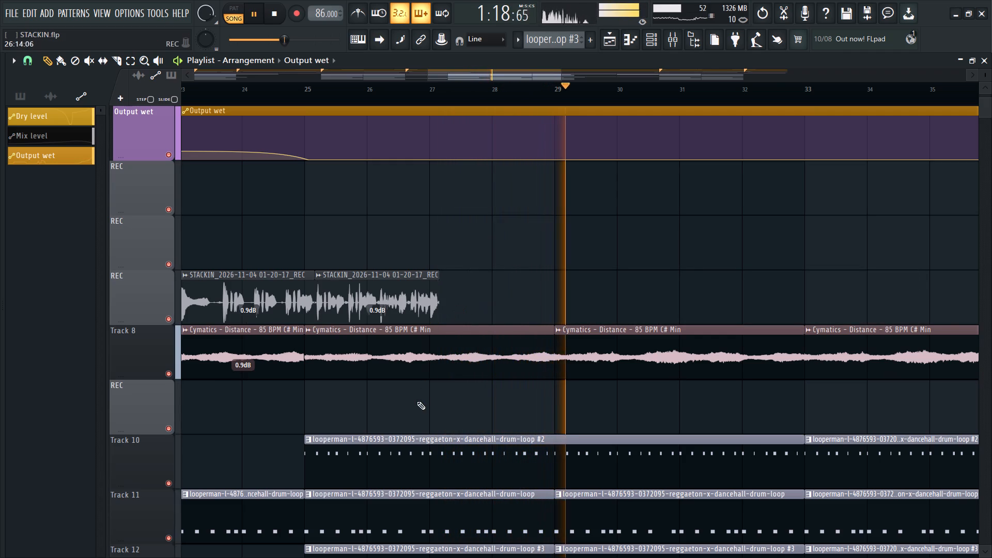
Shorten the Track 11 drum loop clip starting at bar 41 so it ends slightly before the hook at bar 45.
ctrl+scroll(412, 398, down, 4)
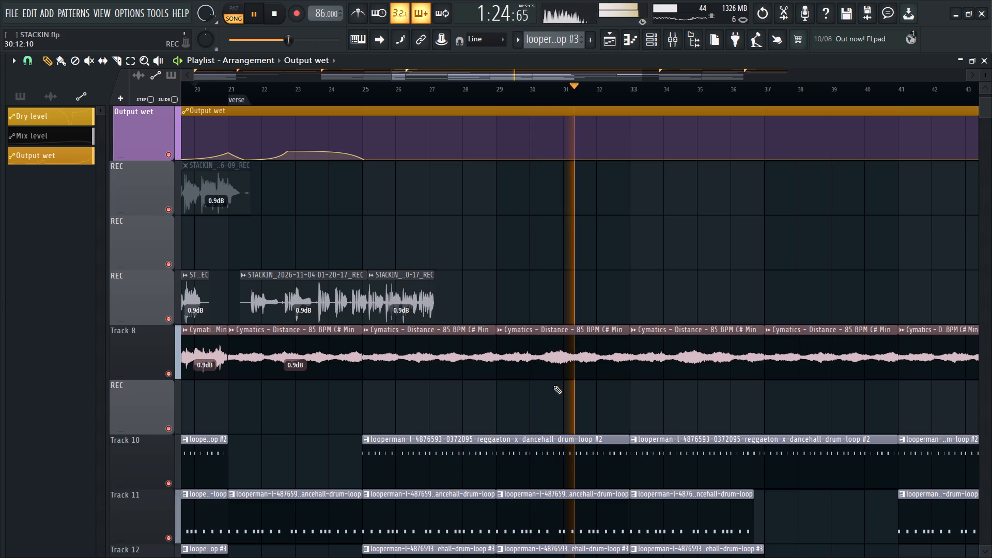
ctrl+scroll(550, 390, down, 4)
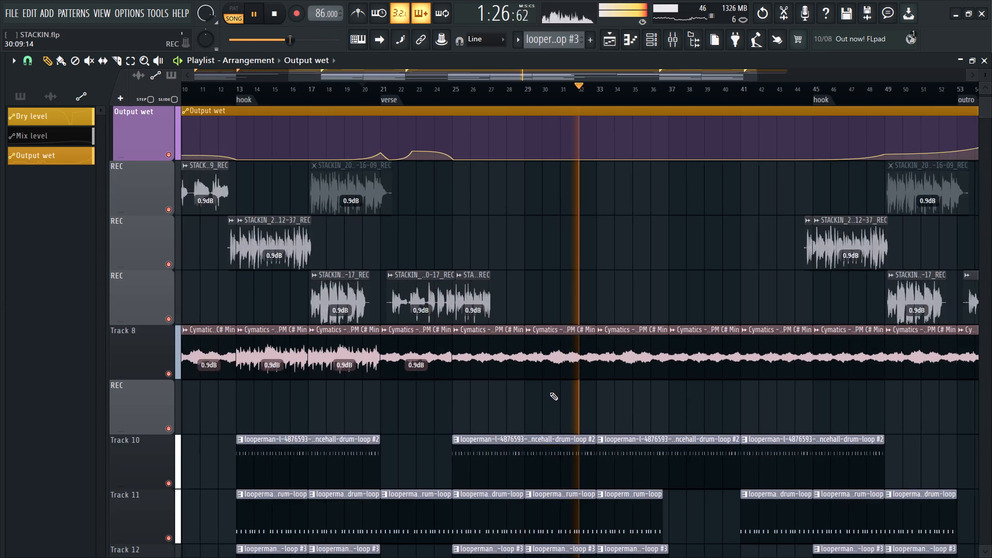
ctrl+scroll(550, 392, down, 2)
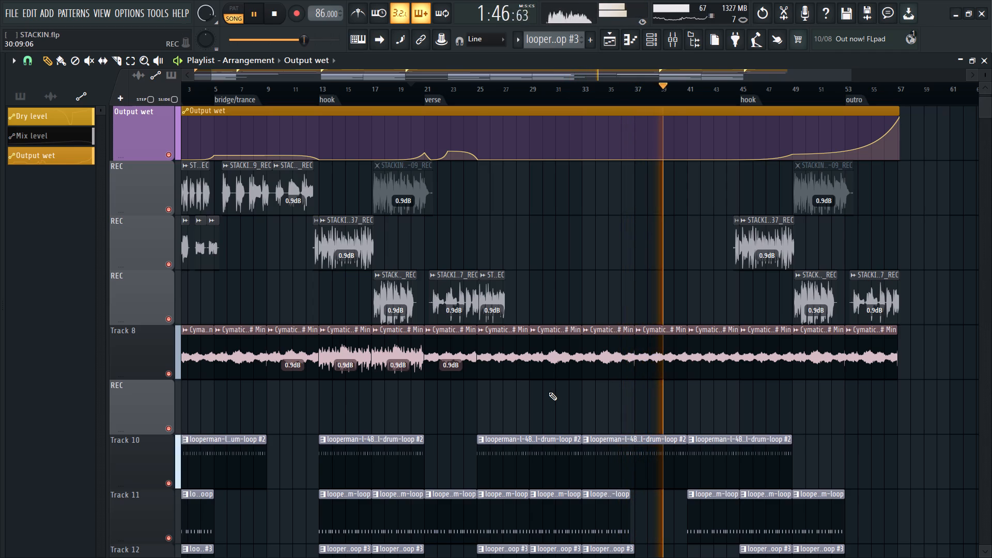
ctrl+scroll(733, 401, up, 2)
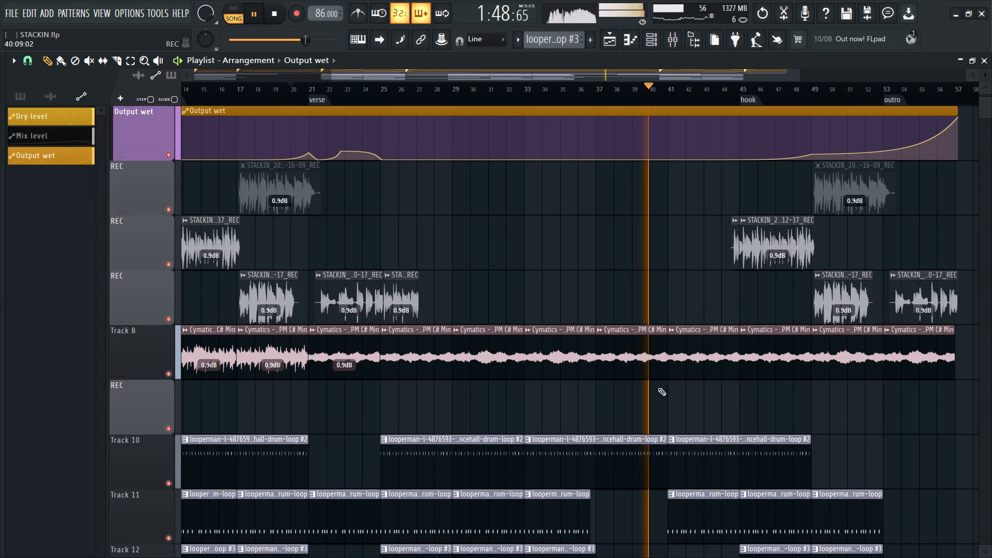
scroll(658, 387, down, 2)
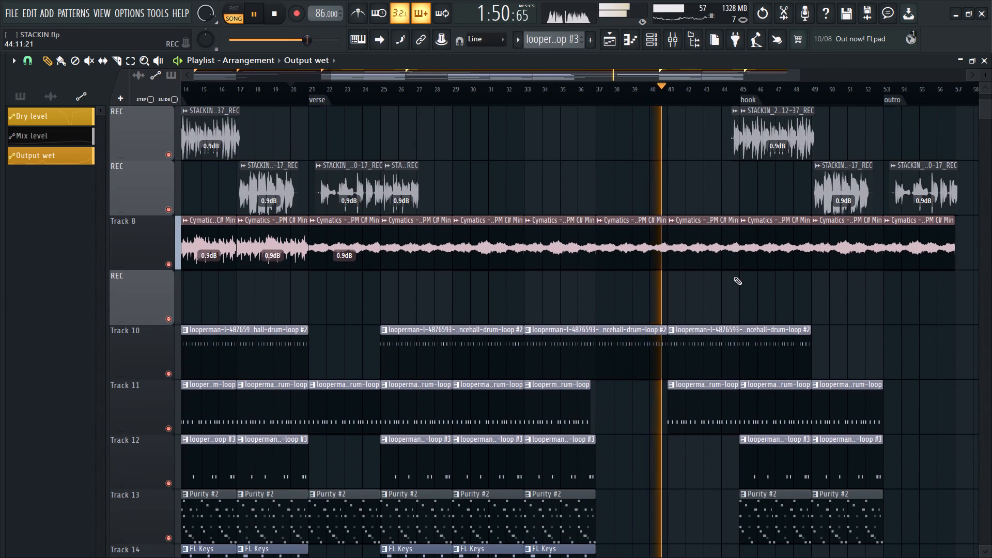
ctrl+scroll(734, 277, up, 2)
ctrl+scroll(616, 293, down, 2)
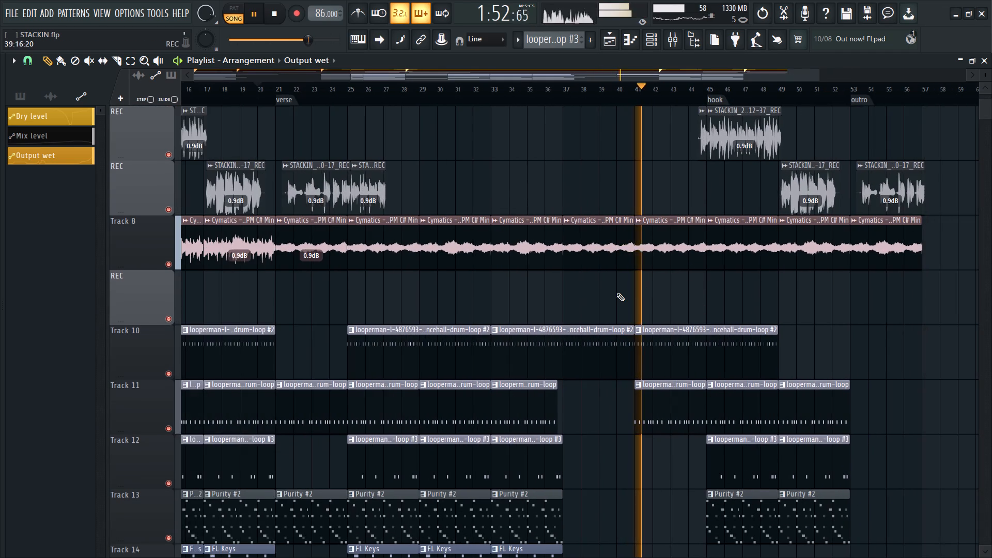
ctrl+scroll(757, 288, up, 2)
scroll(752, 314, up, 1)
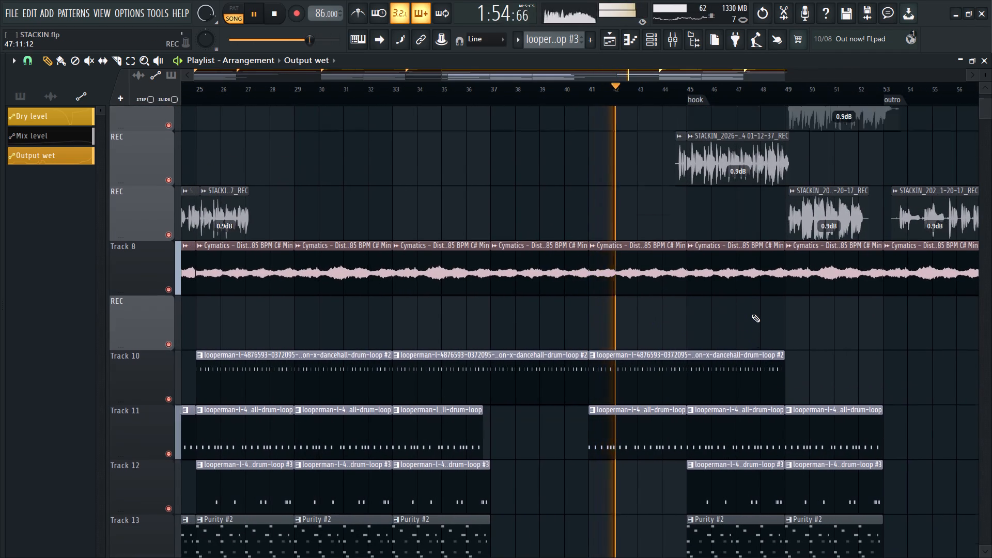
scroll(752, 314, up, 1)
ctrl+scroll(737, 417, up, 2)
scroll(665, 500, down, 2)
ctrl+drag(646, 368, 647, 406)
ctrl+scroll(657, 379, up, 4)
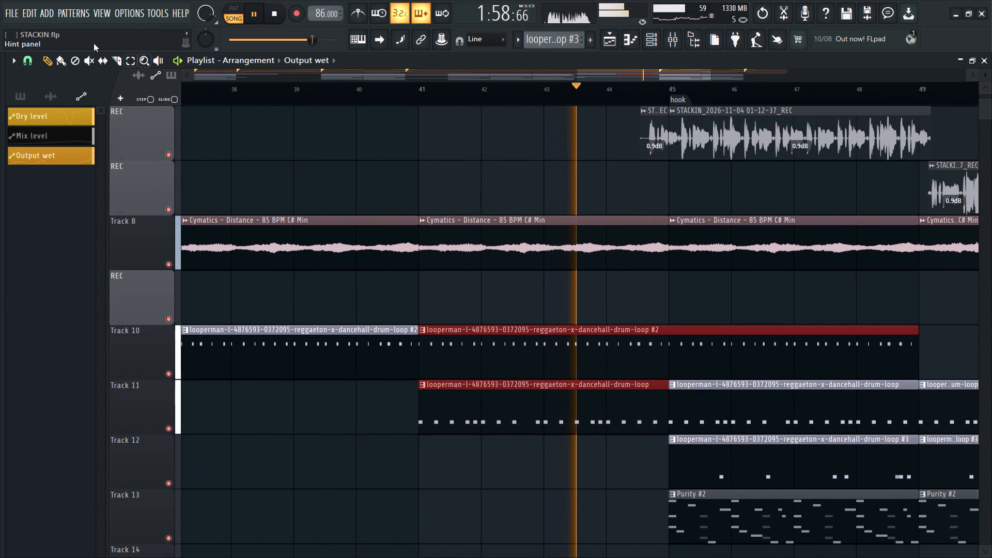
ctrl+click(638, 403)
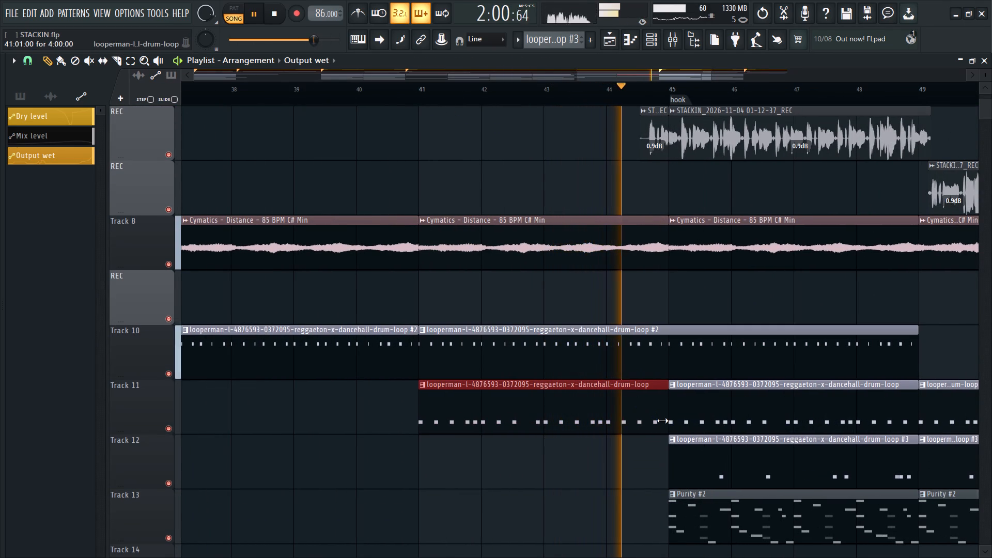
alt+drag(662, 421, 644, 444)
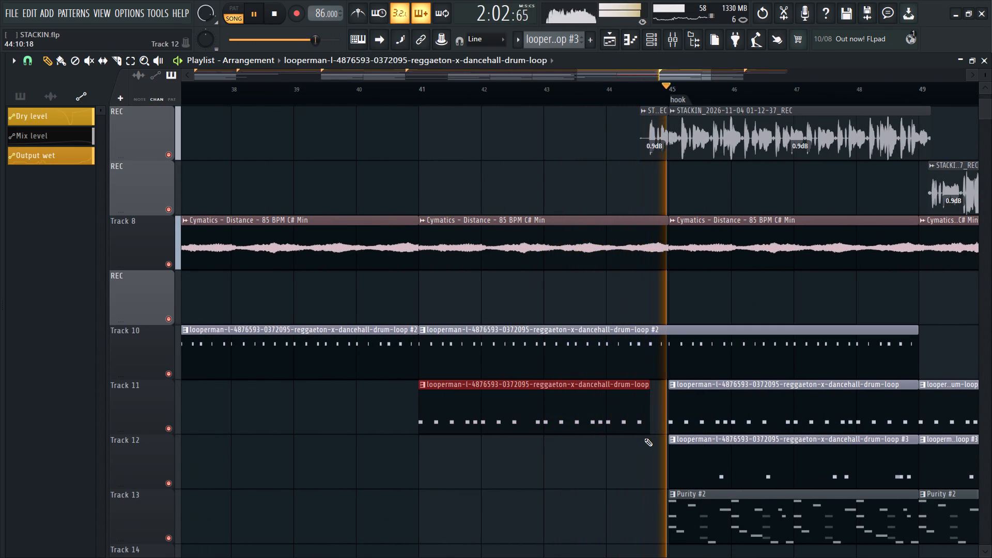
Raise the Dry level automation point at bar 43 to near the top of its range.
scroll(650, 205, up, 6)
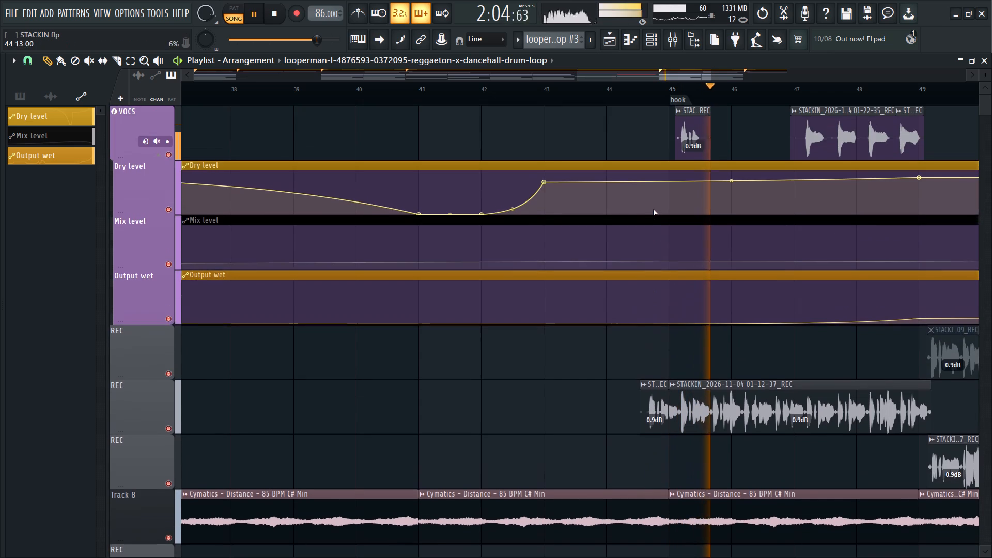
scroll(653, 209, up, 1)
drag(542, 180, 544, 170)
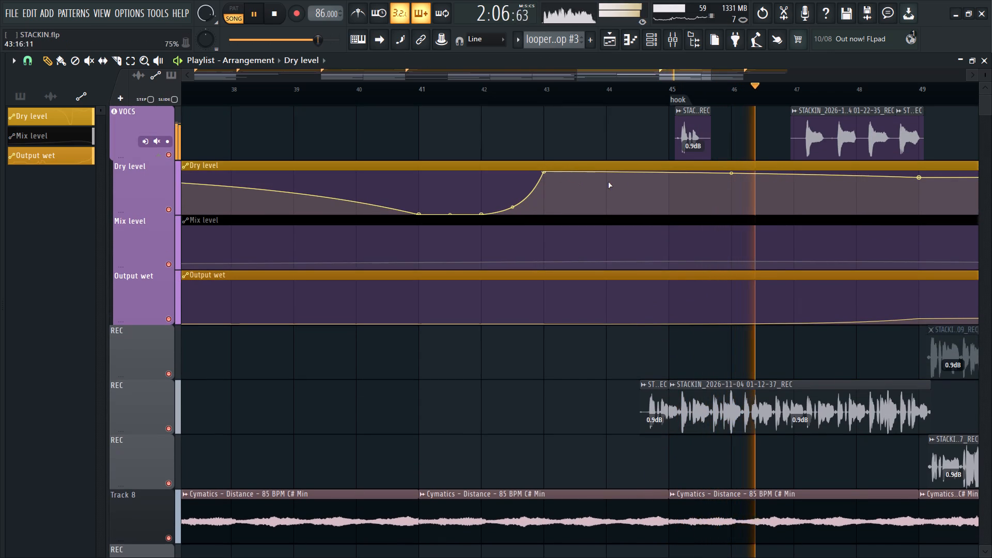
click(544, 175)
Delete the Dry level automation point at bar 49.
ctrl+scroll(628, 215, down, 2)
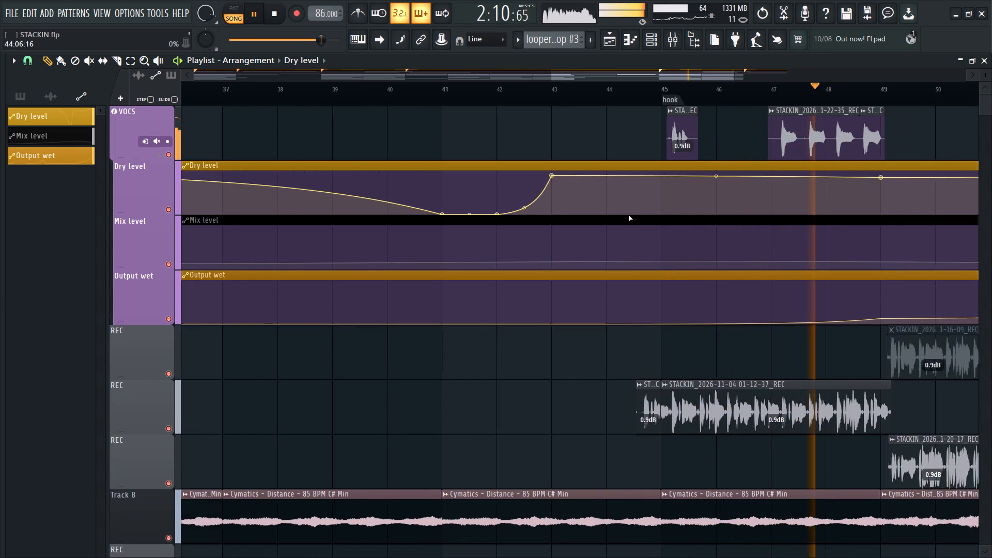
ctrl+scroll(628, 215, down, 2)
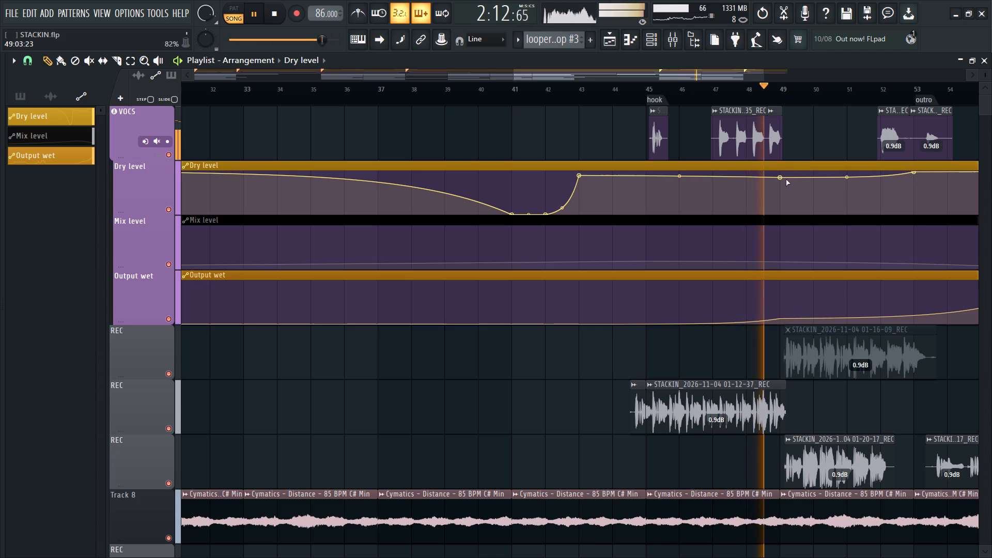
right_click(779, 180)
click(809, 195)
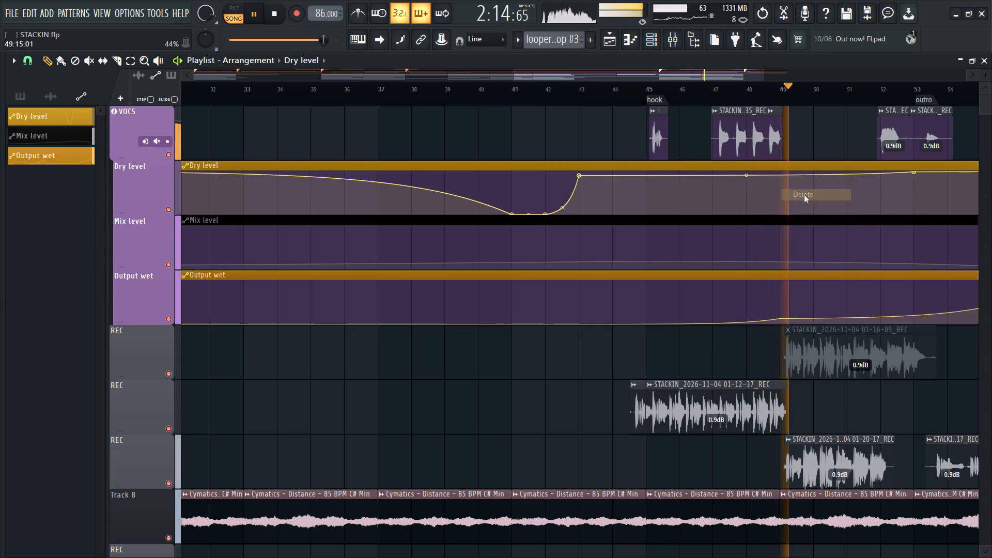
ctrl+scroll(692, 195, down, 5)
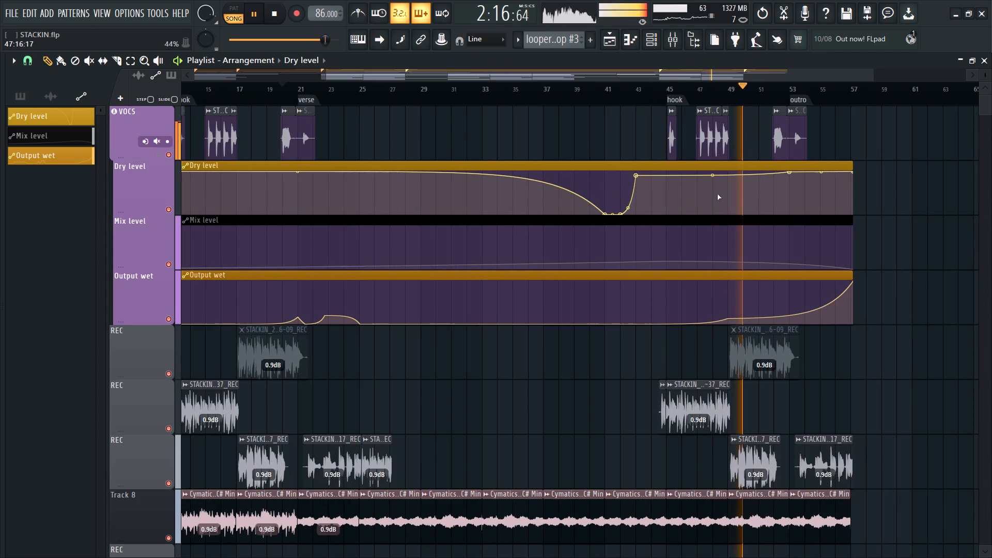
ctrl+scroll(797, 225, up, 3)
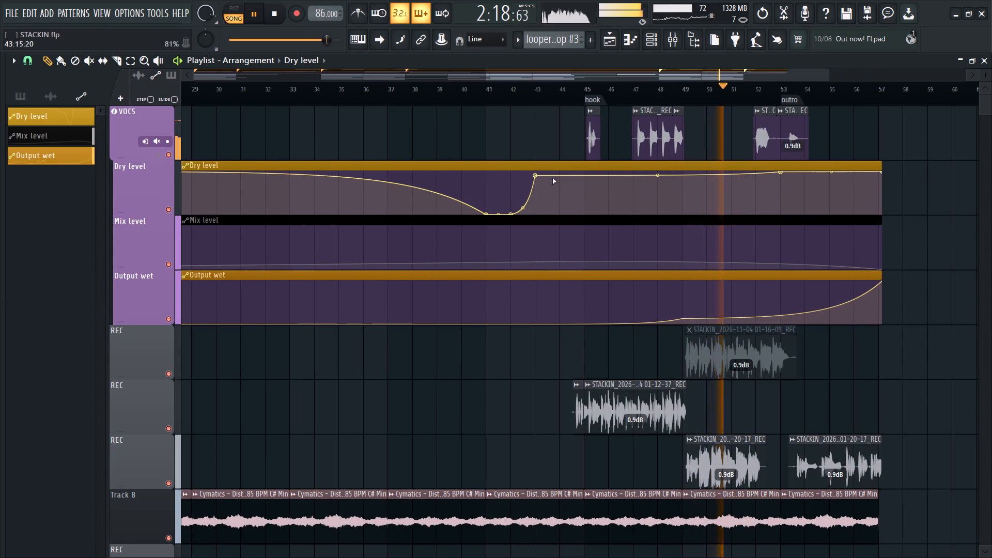
Review the automation across the arrangement and replay the passage leading into the verse from about bar 20.
ctrl+scroll(804, 239, up, 3)
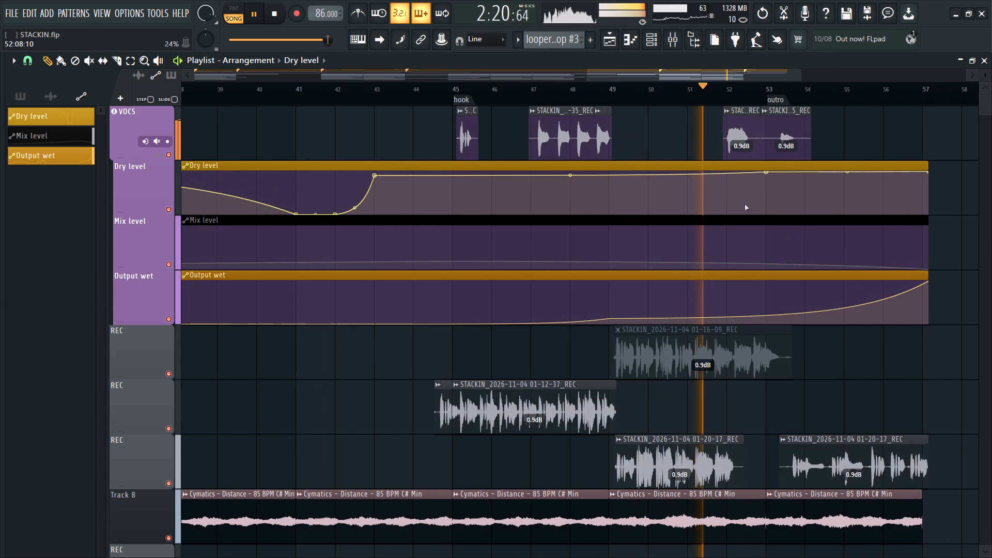
ctrl+scroll(459, 341, down, 4)
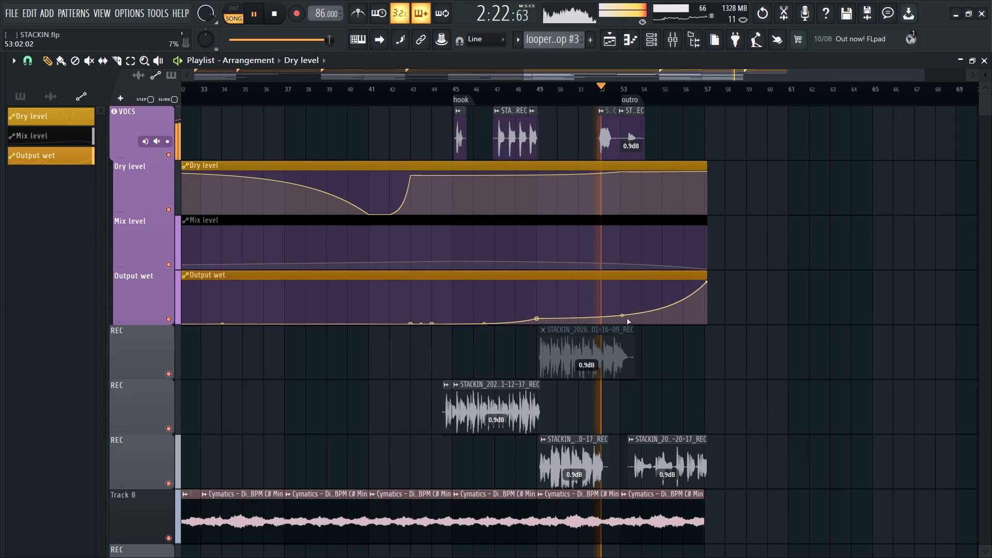
ctrl+scroll(624, 316, down, 3)
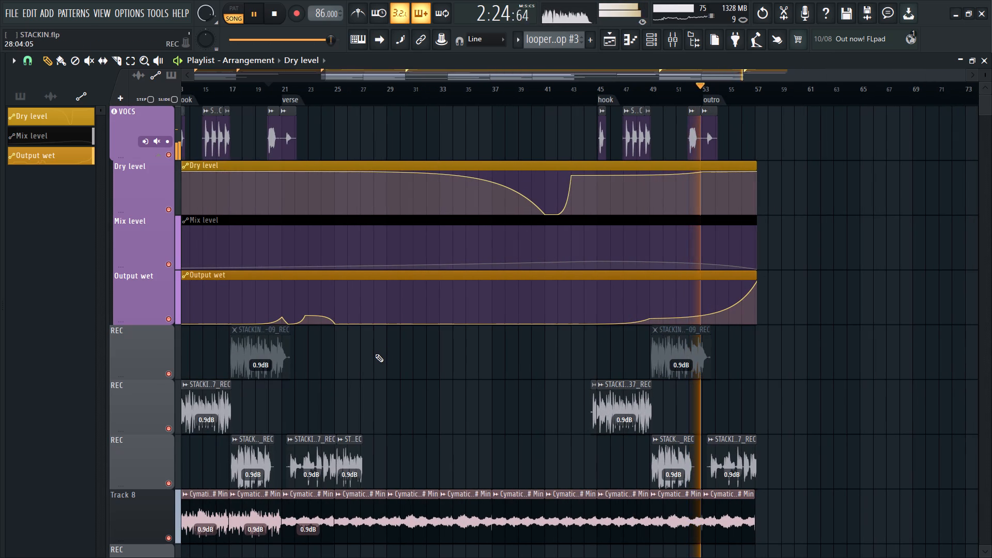
key(space)
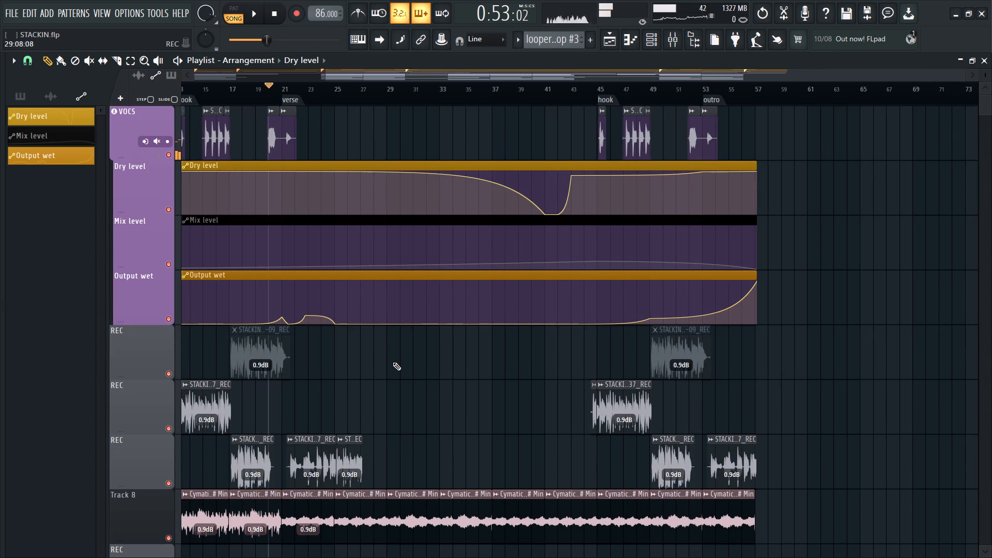
key(space)
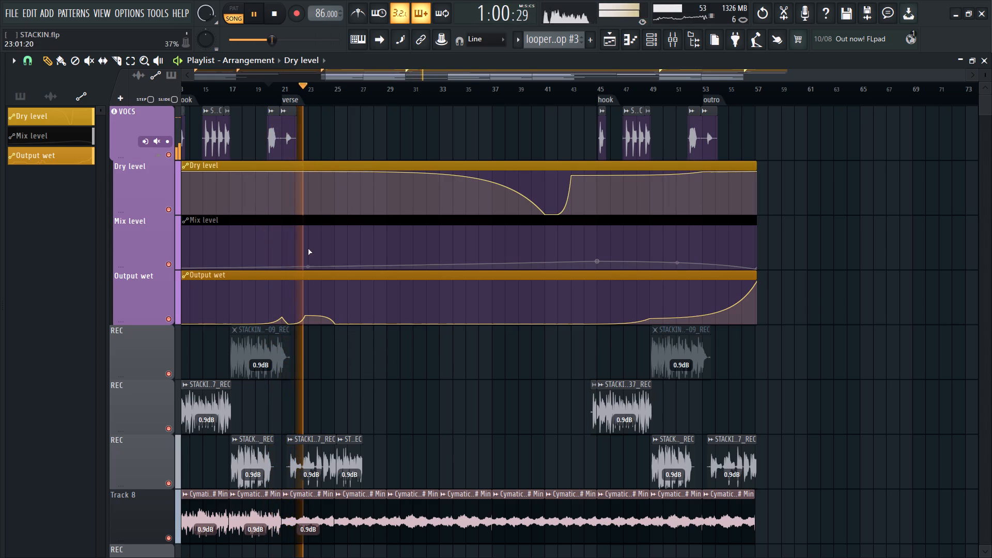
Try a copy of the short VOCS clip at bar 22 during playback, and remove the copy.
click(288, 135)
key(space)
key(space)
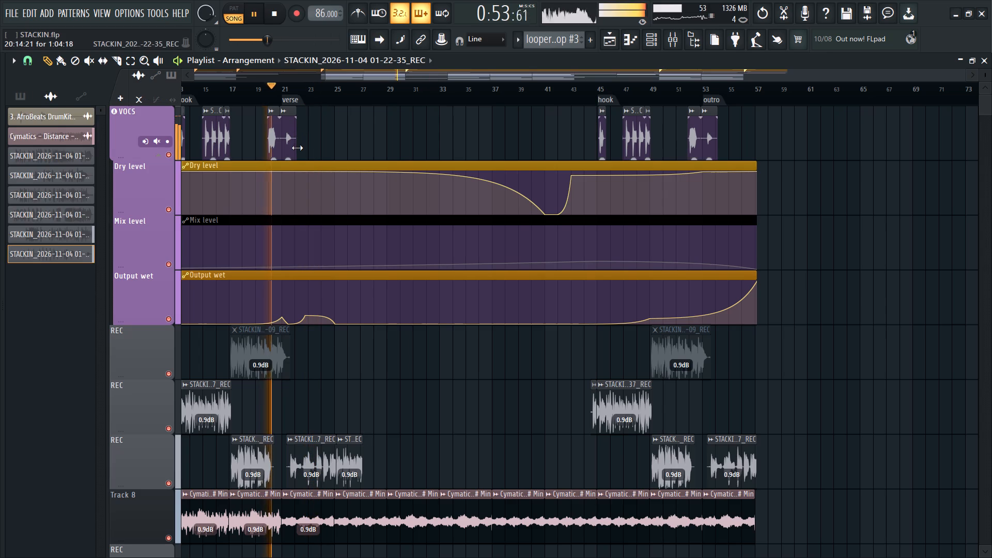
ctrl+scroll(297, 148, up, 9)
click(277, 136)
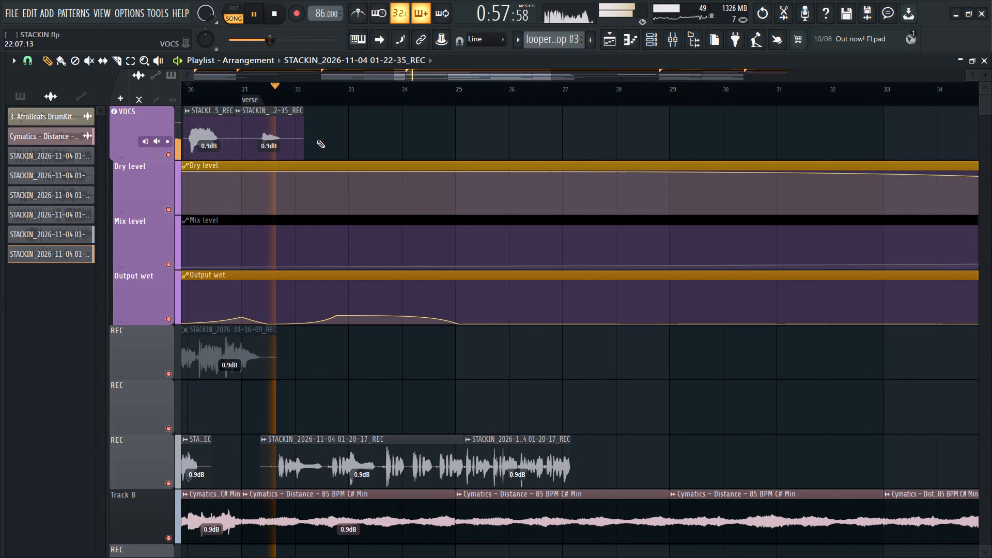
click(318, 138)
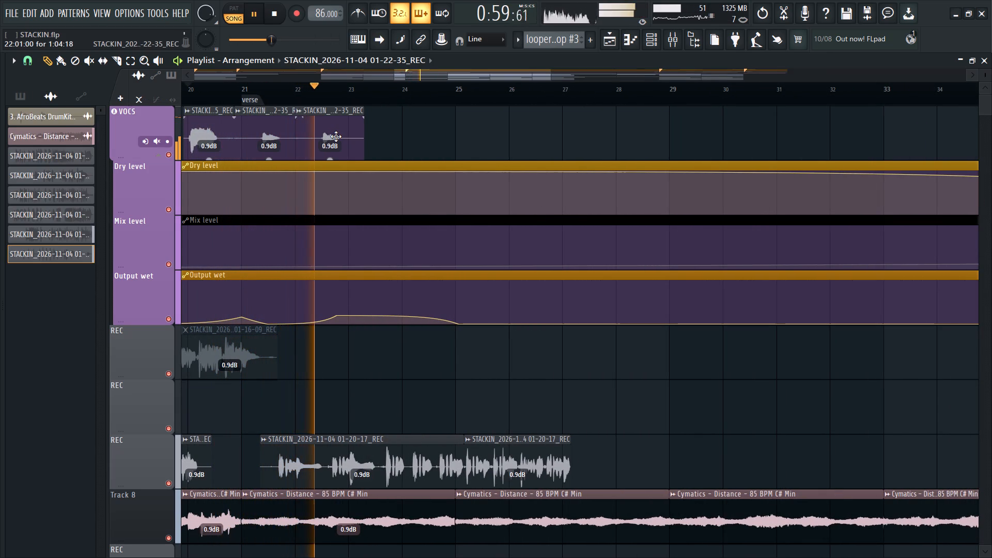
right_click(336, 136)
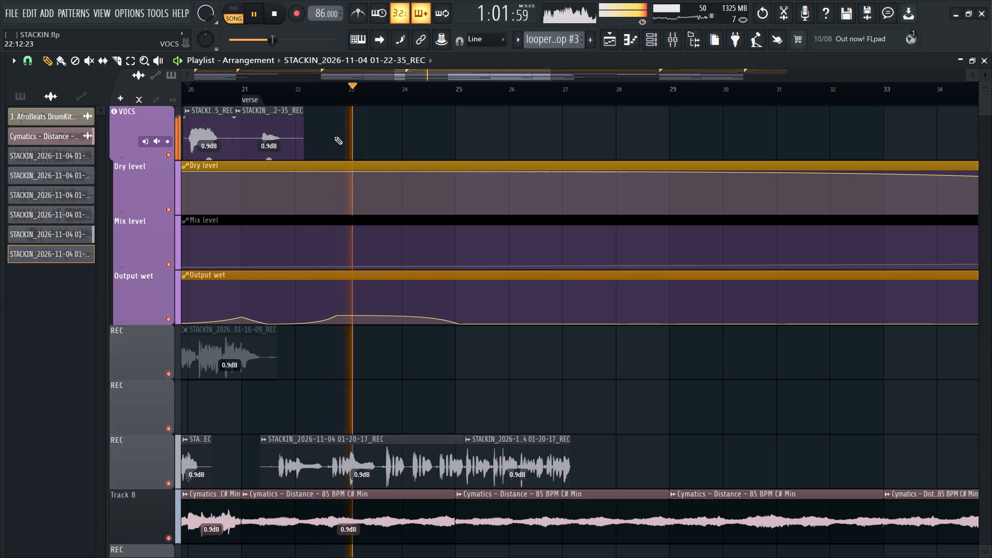
Delete the vocal clip starting just after bar 25 on the REC track directly above Track 8.
ctrl+scroll(326, 205, down, 2)
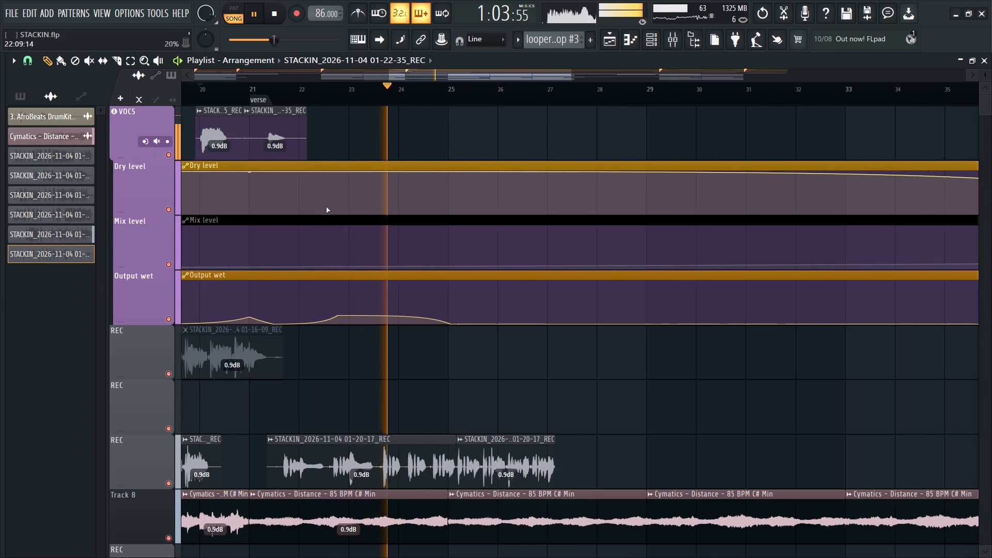
ctrl+scroll(469, 365, up, 3)
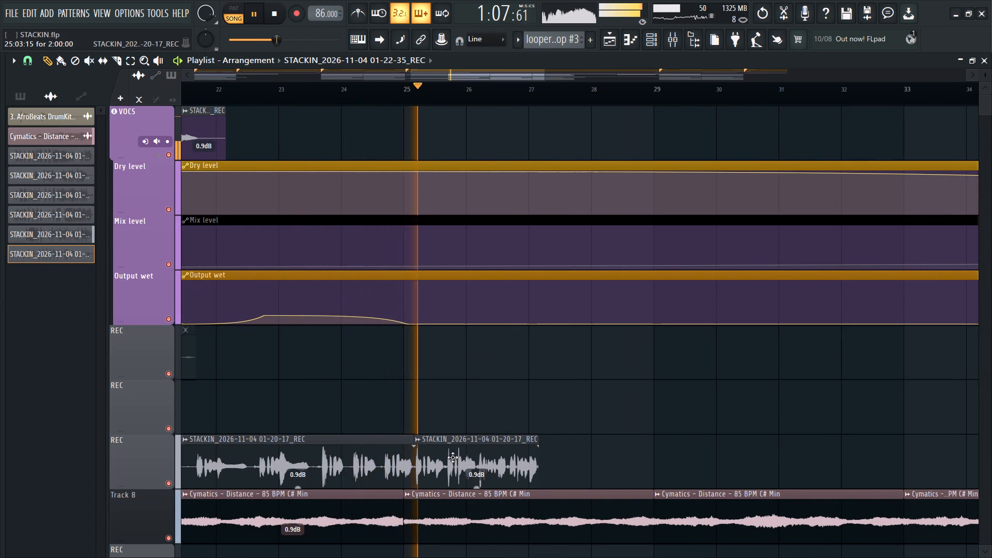
right_click(501, 460)
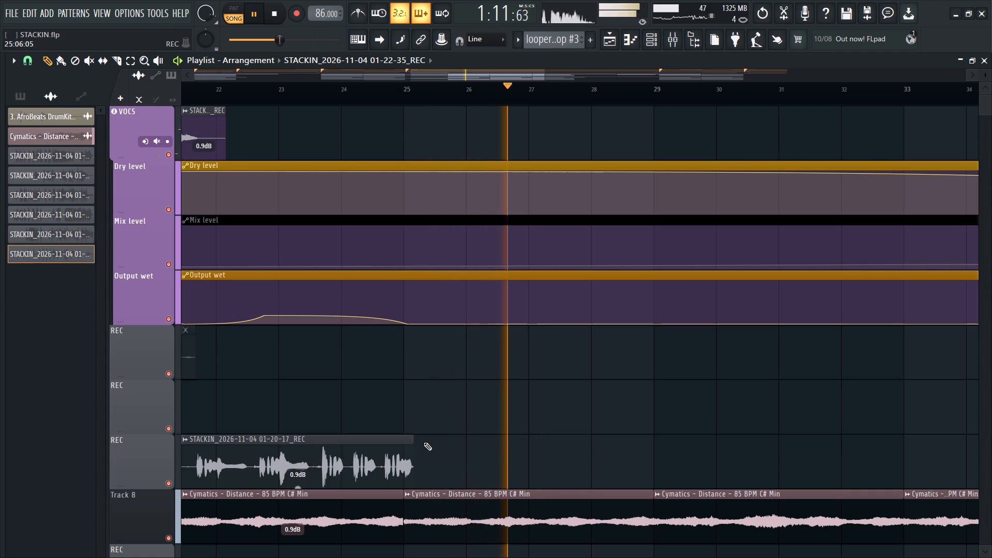
Listen through the instrumental section from bar 27 up to the hook at bar 45, checking the vocal, melody and drum tracks.
ctrl+scroll(368, 410, down, 3)
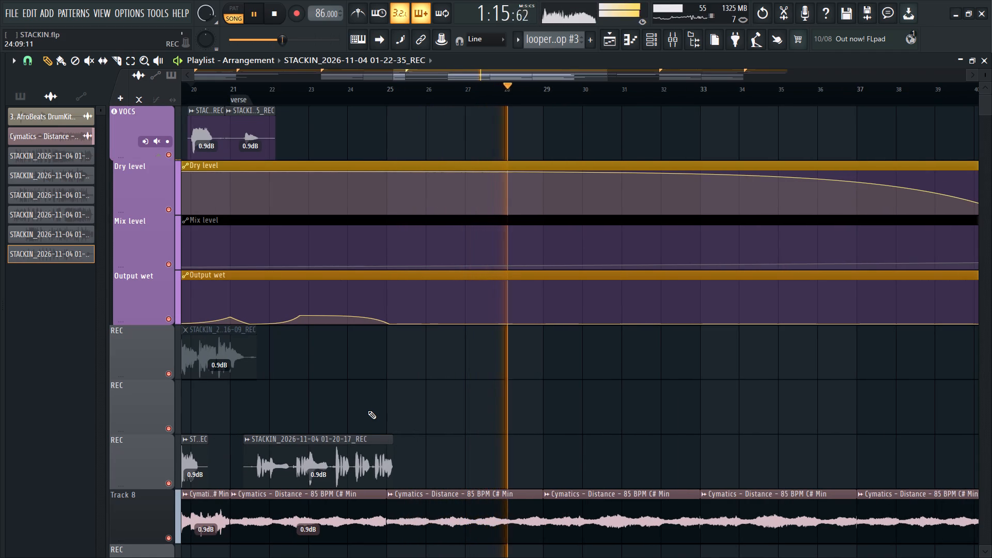
ctrl+scroll(373, 404, down, 7)
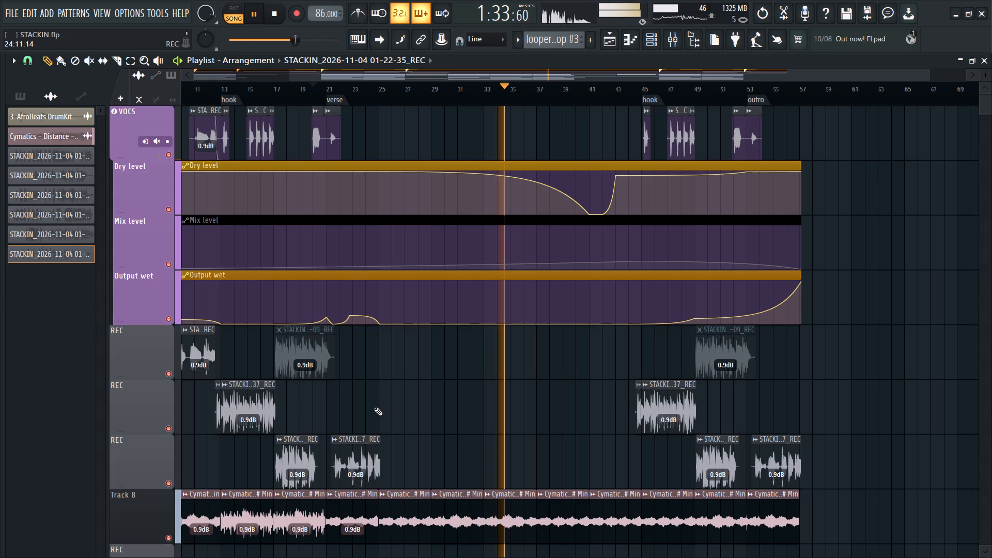
scroll(536, 426, up, 4)
scroll(552, 407, down, 2)
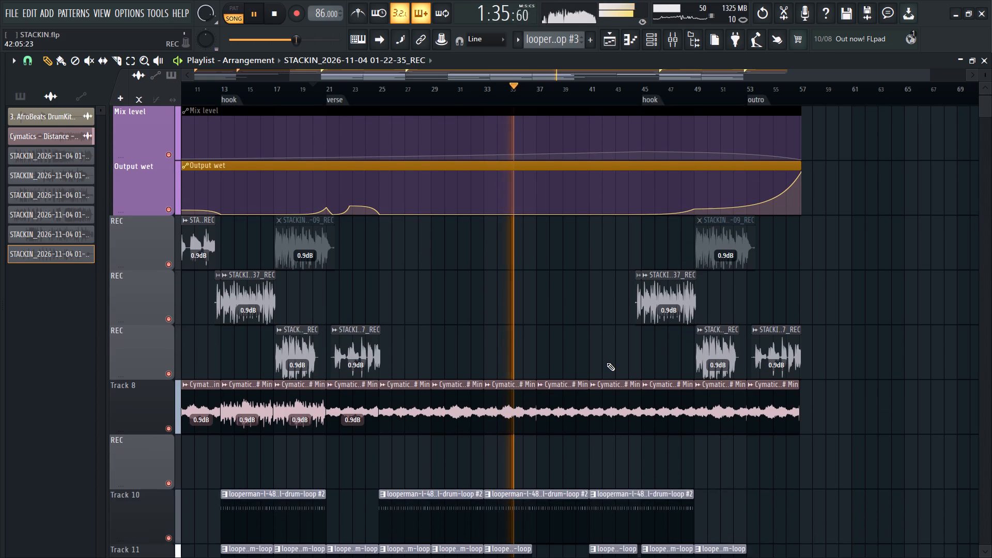
ctrl+scroll(607, 362, up, 3)
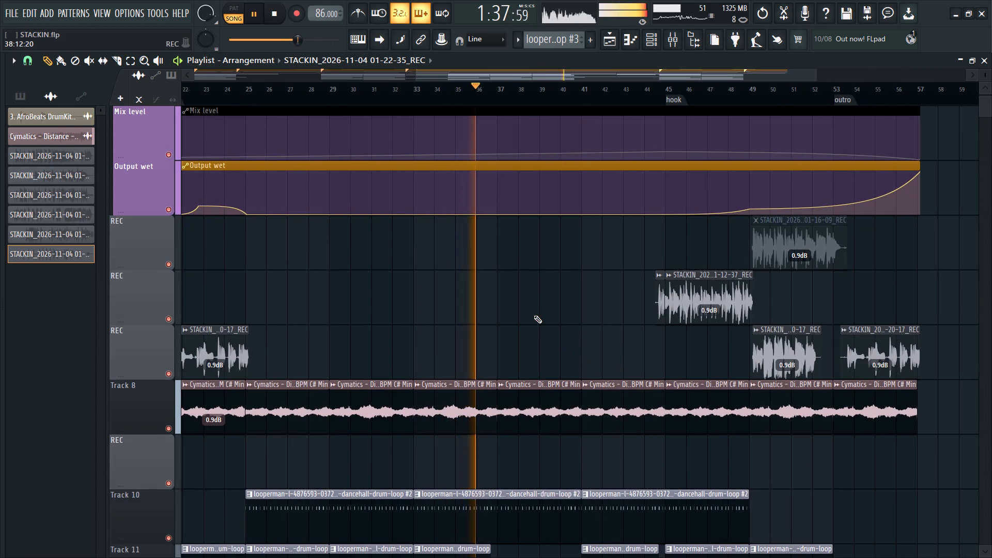
ctrl+scroll(534, 321, up, 2)
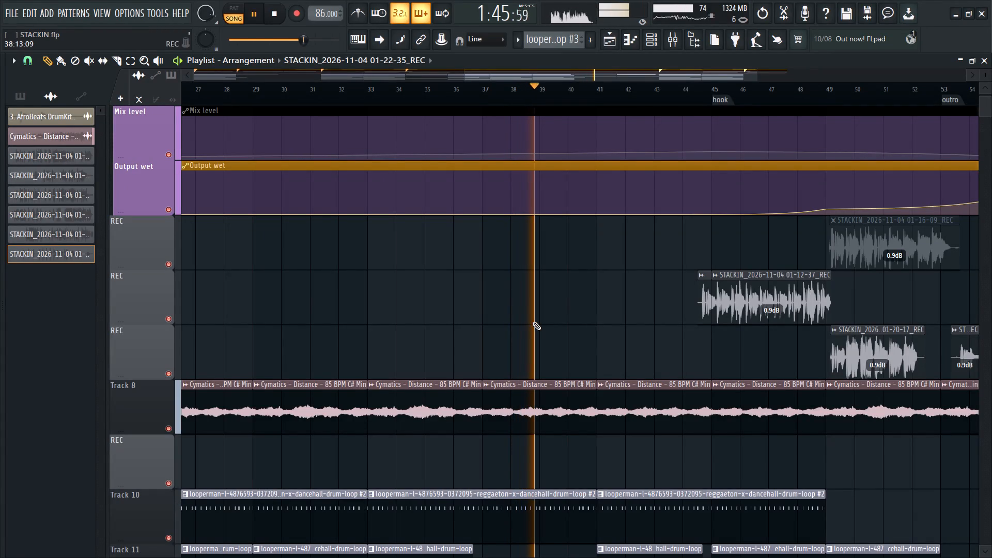
scroll(519, 331, down, 2)
ctrl+scroll(521, 354, down, 3)
ctrl+scroll(623, 342, up, 2)
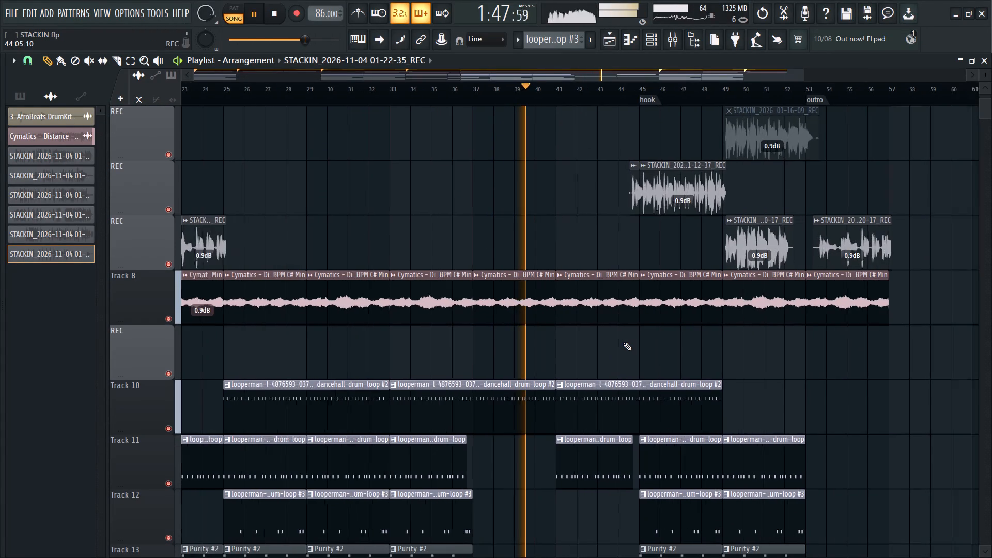
ctrl+scroll(623, 342, up, 1)
scroll(601, 341, down, 1)
ctrl+scroll(524, 315, down, 2)
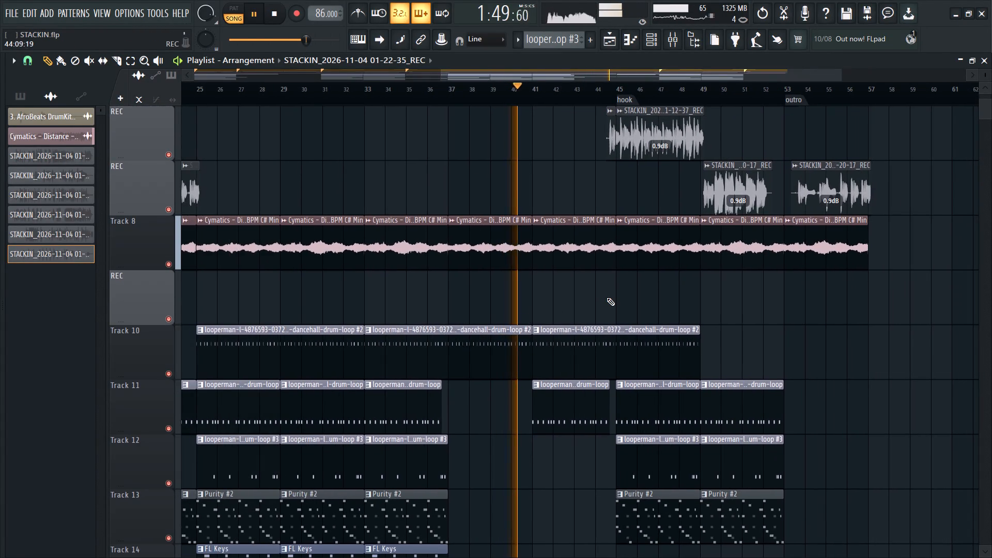
ctrl+scroll(607, 298, up, 4)
ctrl+scroll(506, 285, down, 2)
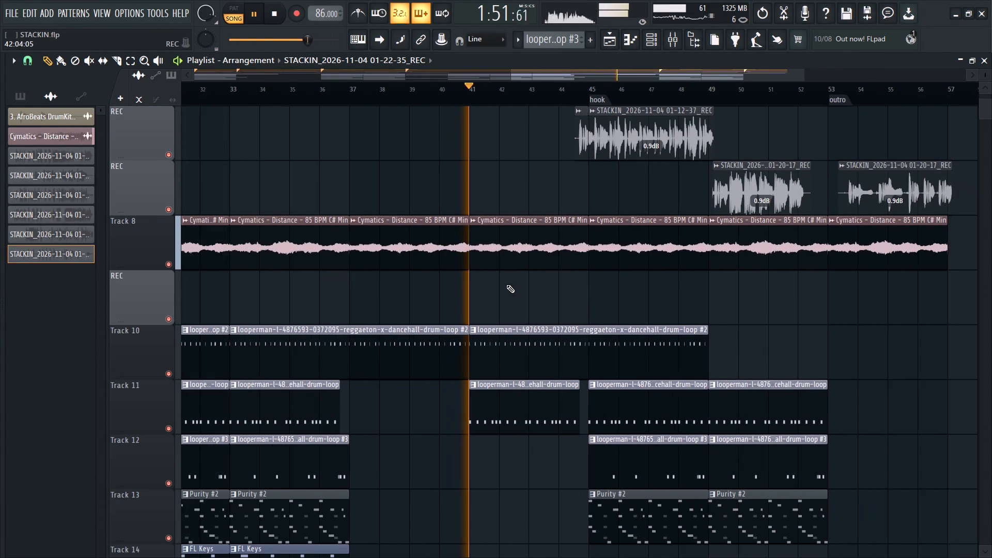
ctrl+scroll(650, 295, up, 3)
ctrl+scroll(560, 297, up, 3)
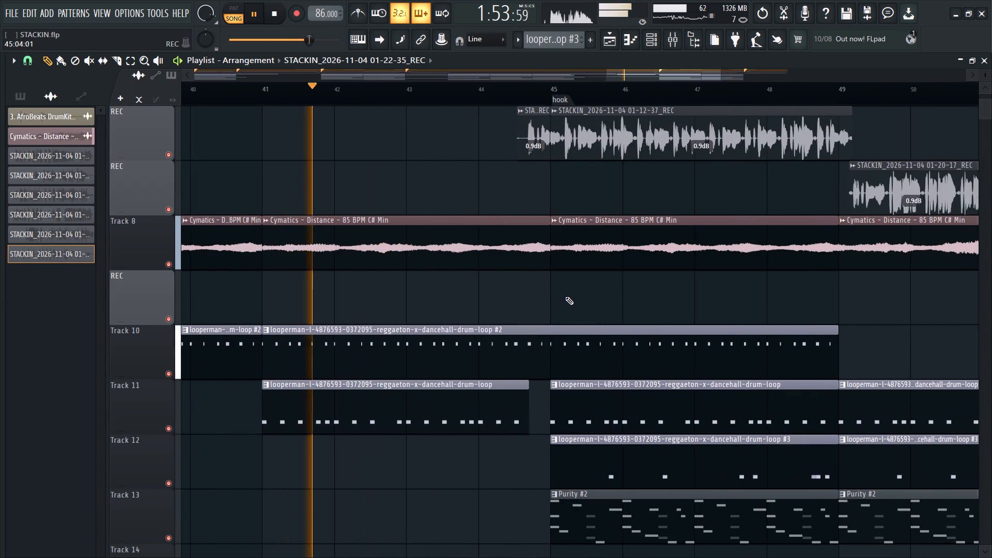
ctrl+scroll(561, 331, down, 2)
ctrl+scroll(578, 319, up, 2)
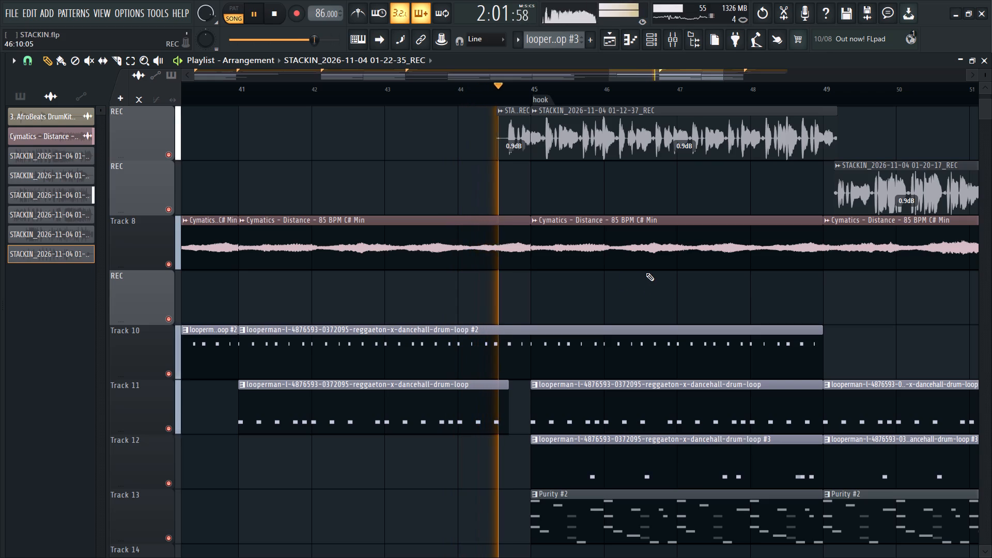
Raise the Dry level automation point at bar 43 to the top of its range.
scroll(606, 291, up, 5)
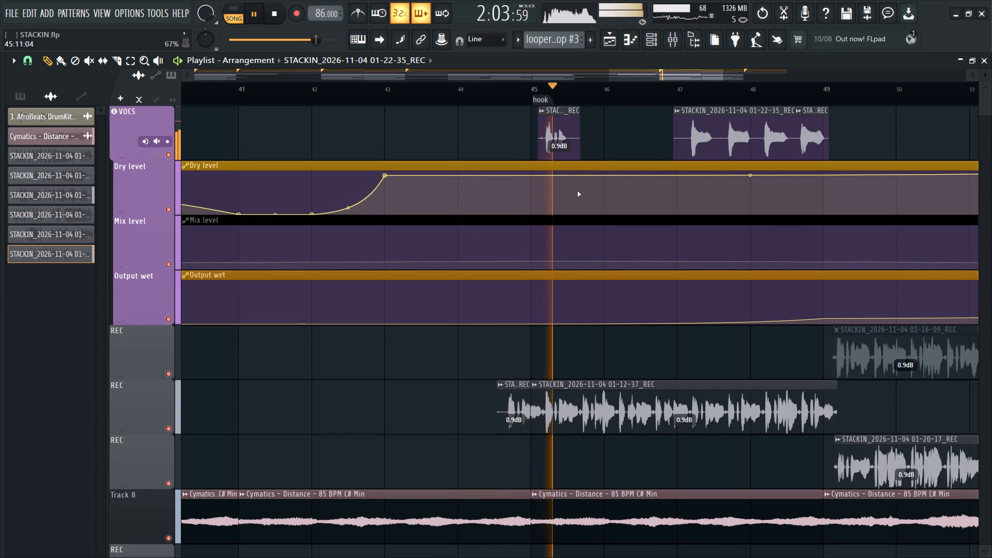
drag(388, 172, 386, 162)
Delete the Dry level automation clip from the playlist.
ctrl+scroll(380, 235, down, 9)
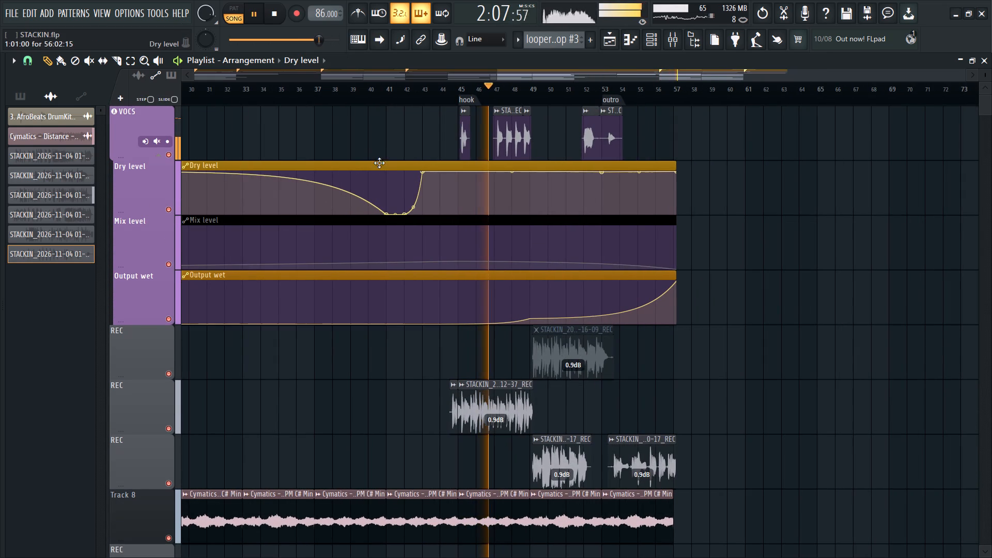
right_click(379, 163)
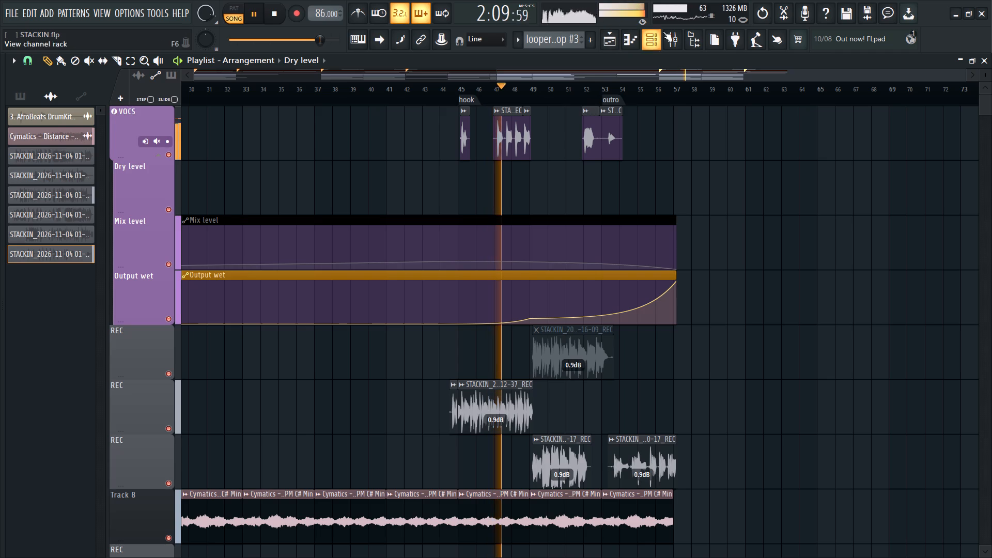
Delete the Fruity Convolver effect from slot 8 of the VOCS mixer track.
click(677, 41)
click(382, 86)
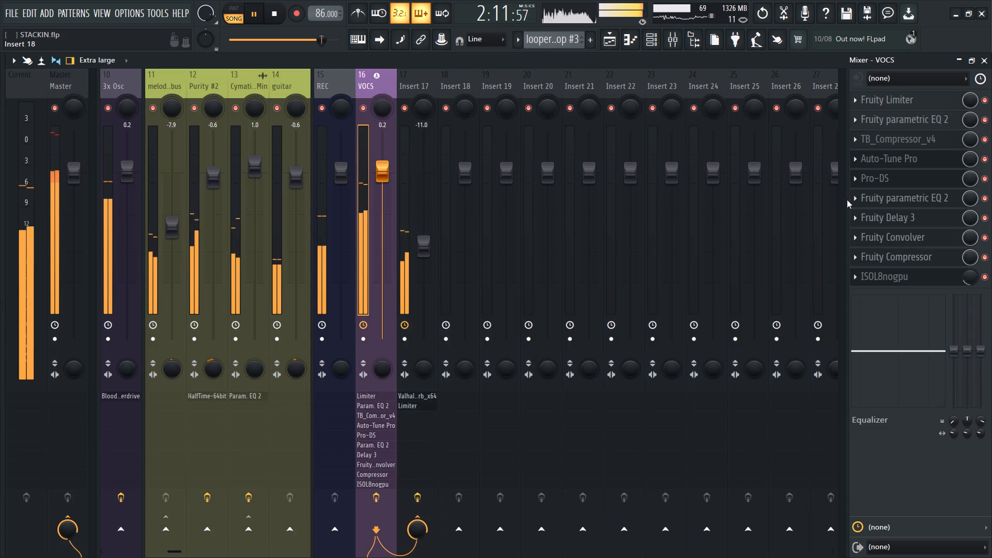
click(853, 239)
click(871, 265)
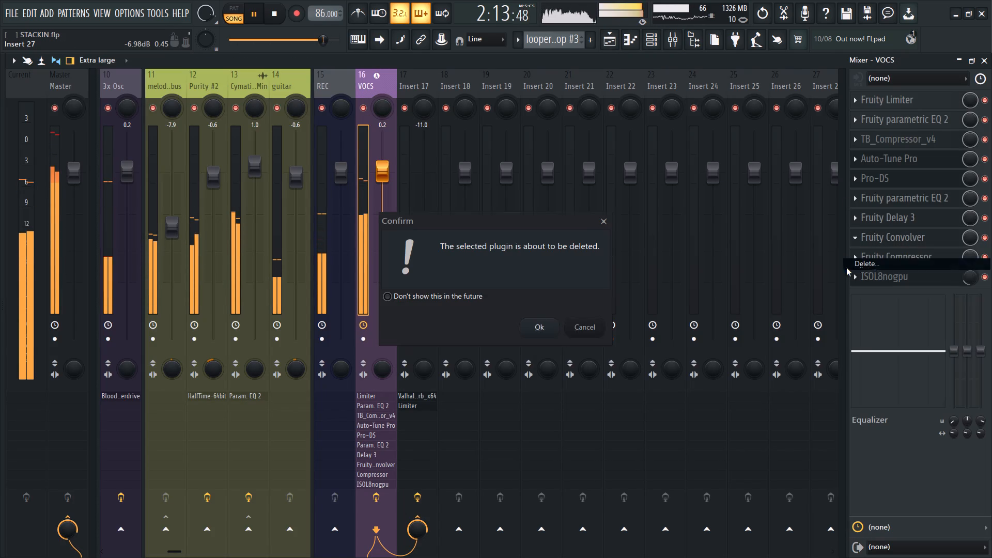
click(534, 328)
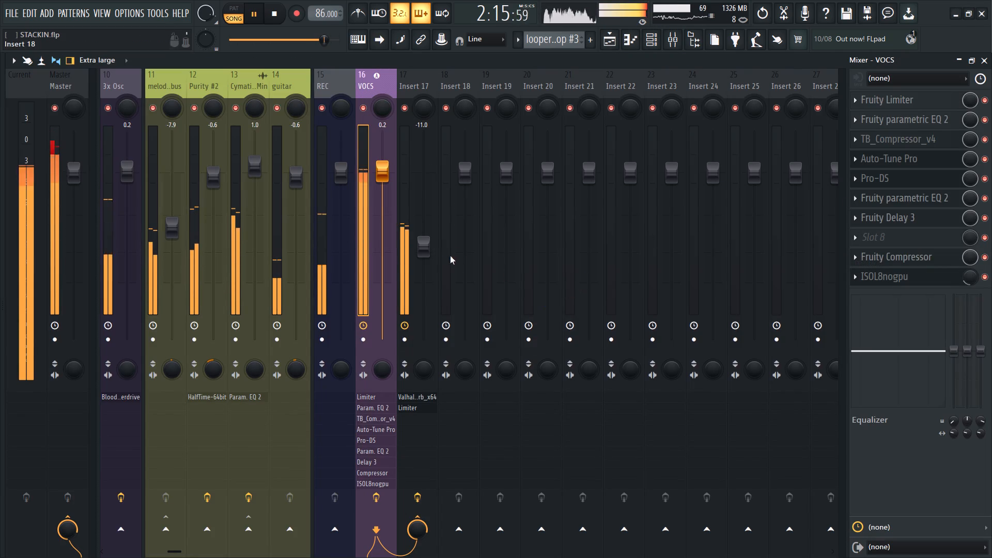
Set the volume fader of mixer track Insert 17 to -10.8 dB.
click(369, 83)
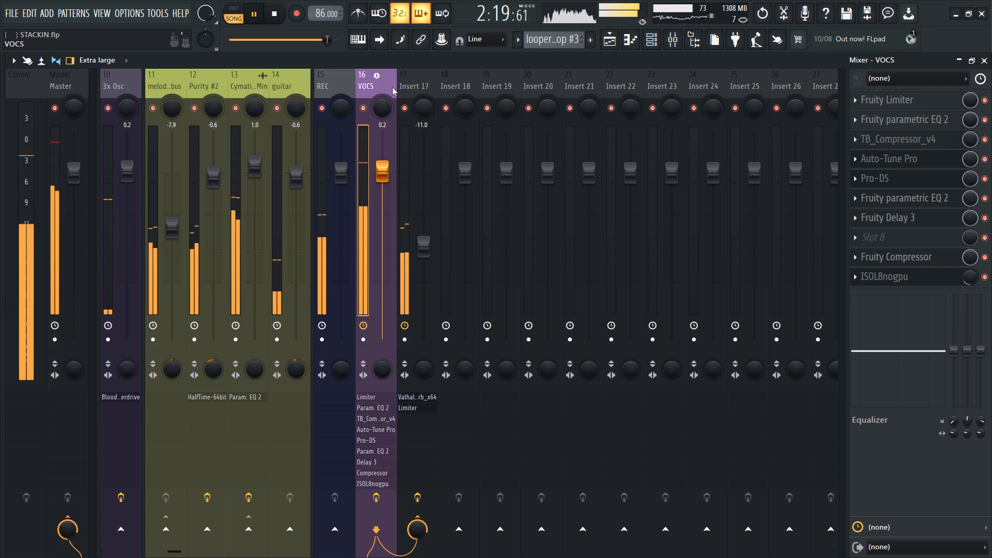
click(427, 250)
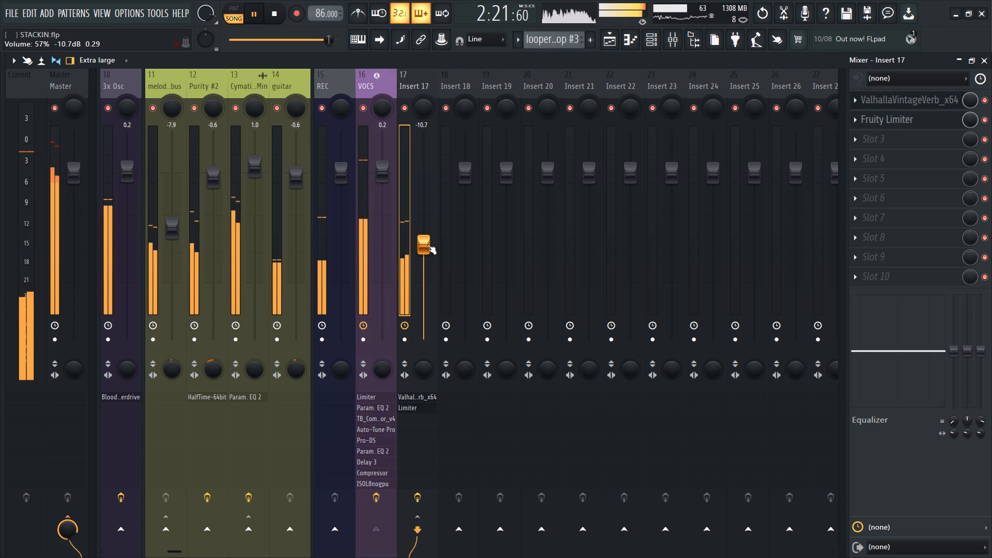
click(427, 244)
click(409, 87)
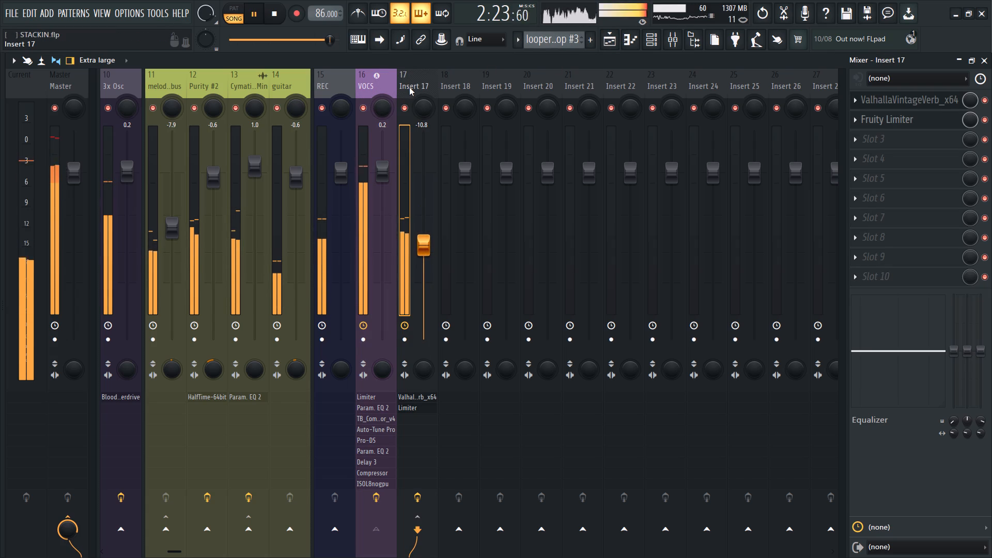
Load a fresh Fruity Convolver into empty effect slot 8 of the VOCS mixer track.
click(382, 87)
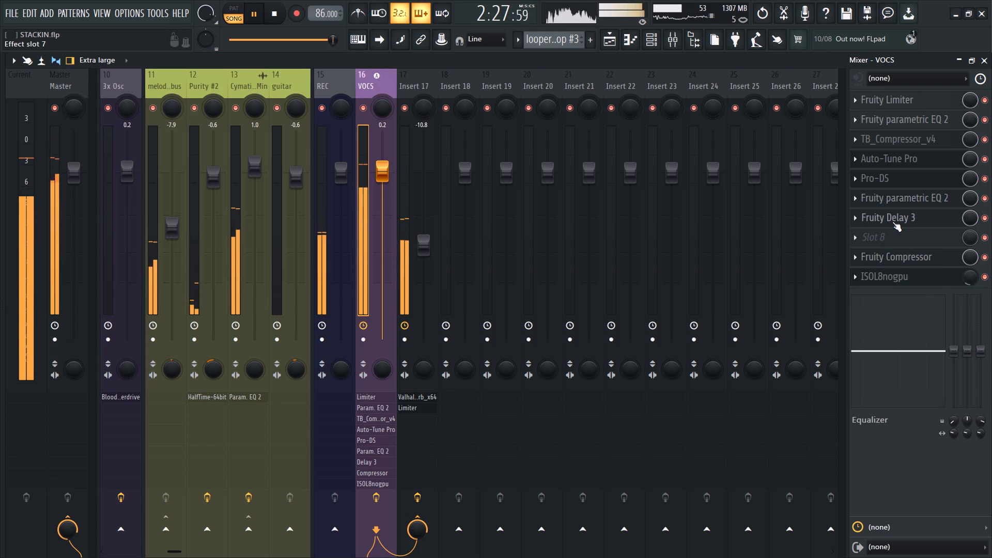
click(868, 236)
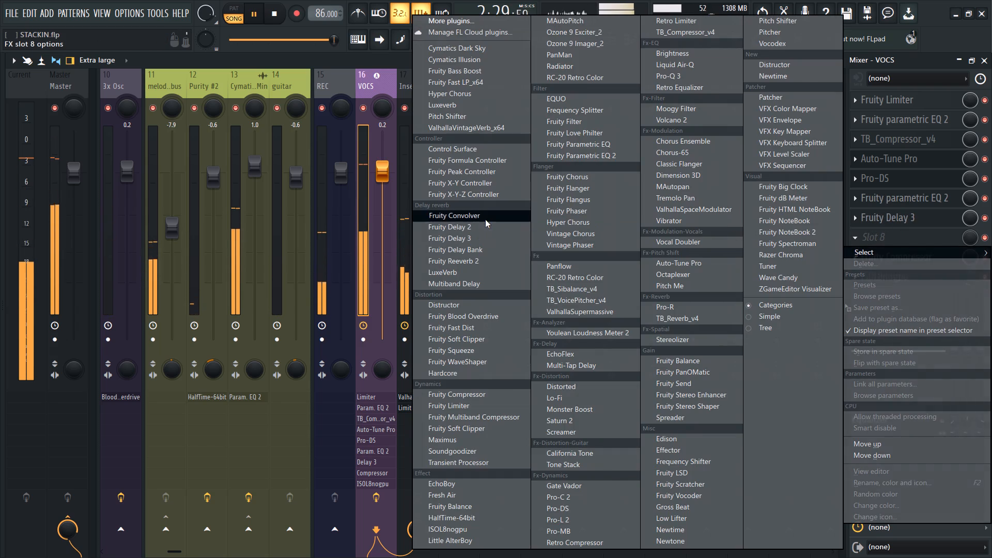
click(485, 220)
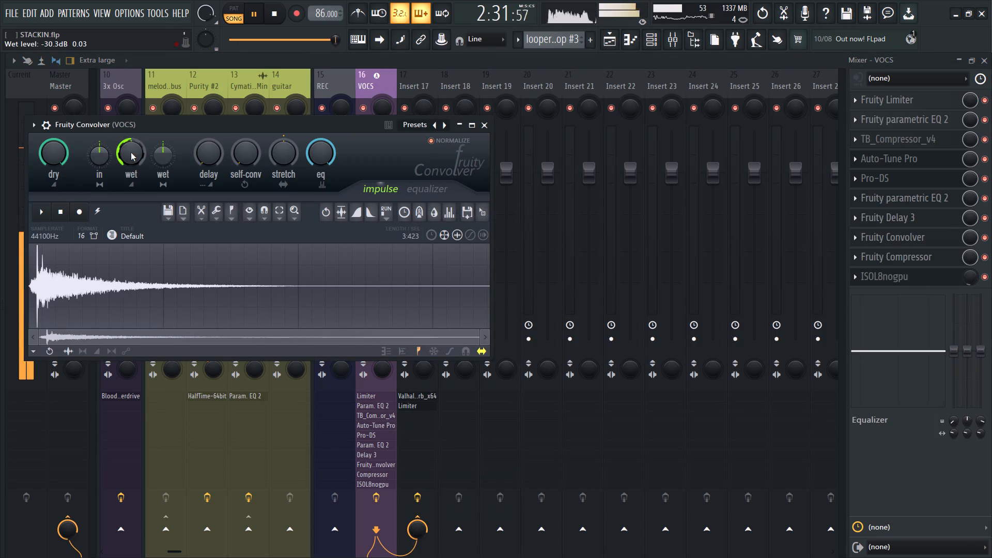
Lower the wet level of Fruity Convolver on the VOCS track to about -41.5 dB.
drag(131, 153, 128, 208)
drag(131, 152, 131, 150)
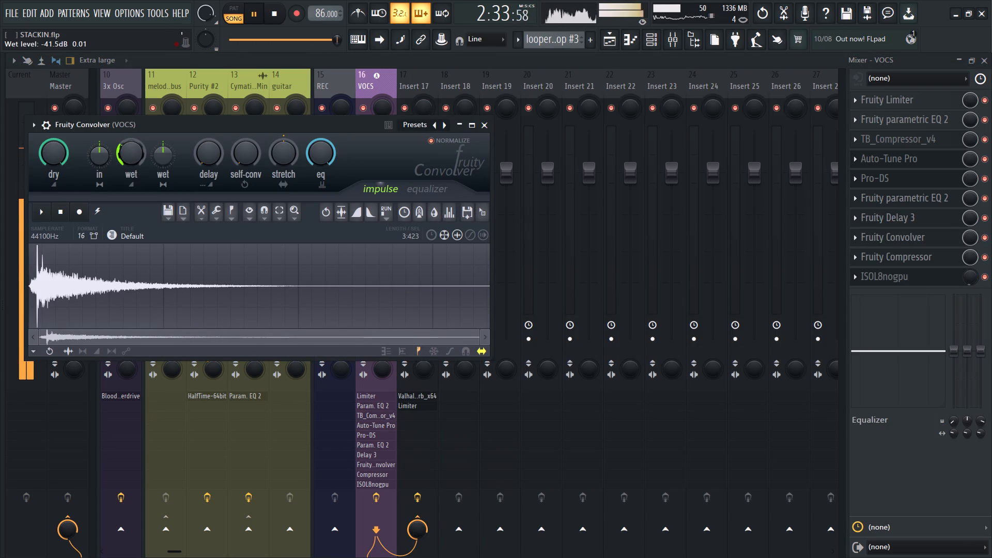
Raise the wet level of Fruity Convolver on the VOCS track to about -39.2 dB and close the effect.
drag(131, 150, 131, 143)
click(131, 152)
click(131, 152)
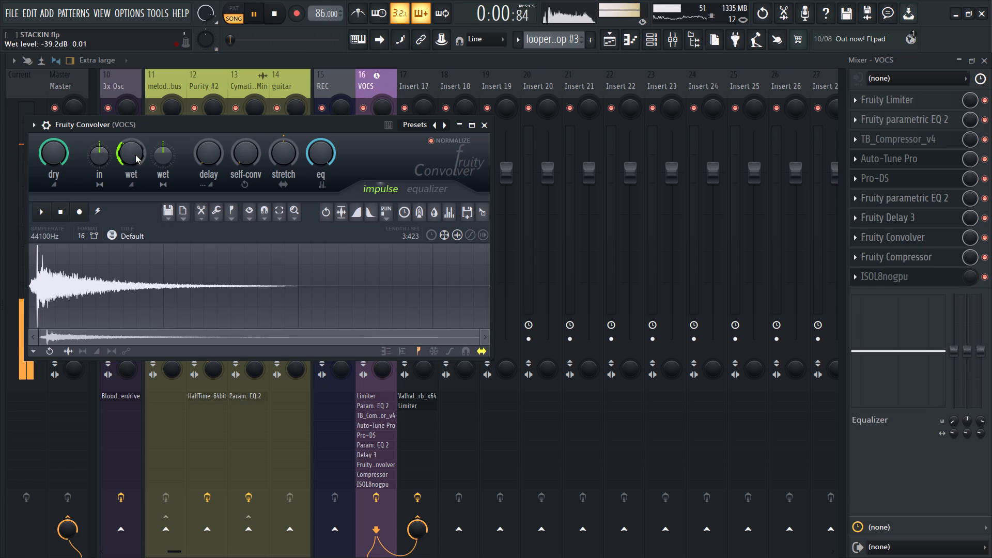
click(482, 130)
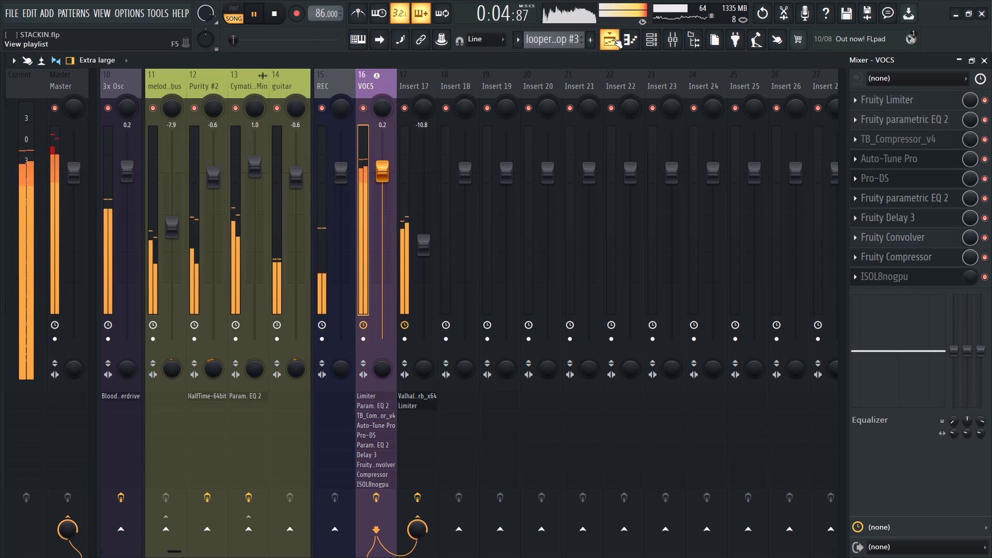
Move Pro-DS down the VOCS effect chain into the last slot, below ISOL8nogpu.
scroll(904, 177, down, 4)
scroll(904, 256, down, 1)
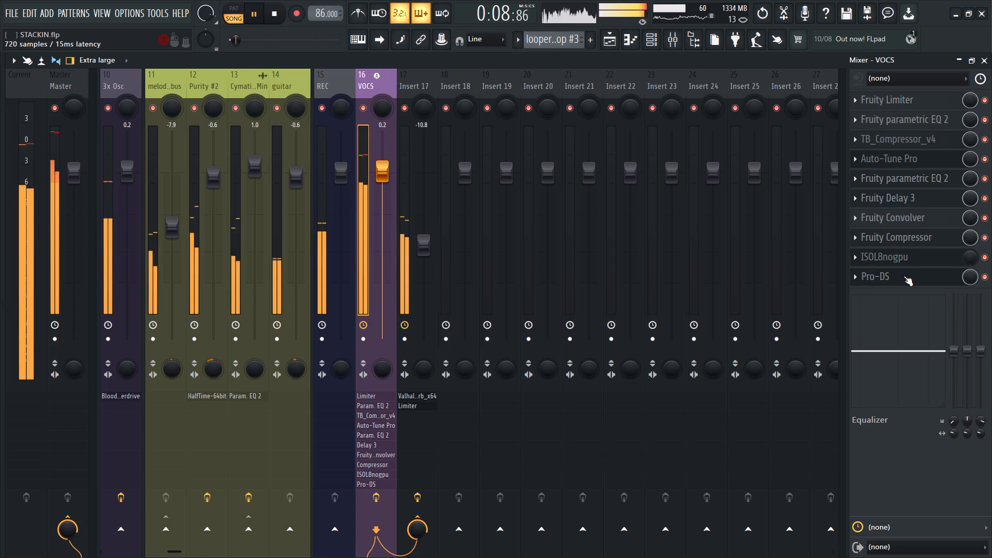
Set the Pro-DS frequency band on the VOCS track to about 5.186 kHz through 10.38 kHz, and close the plugin.
click(904, 276)
click(904, 276)
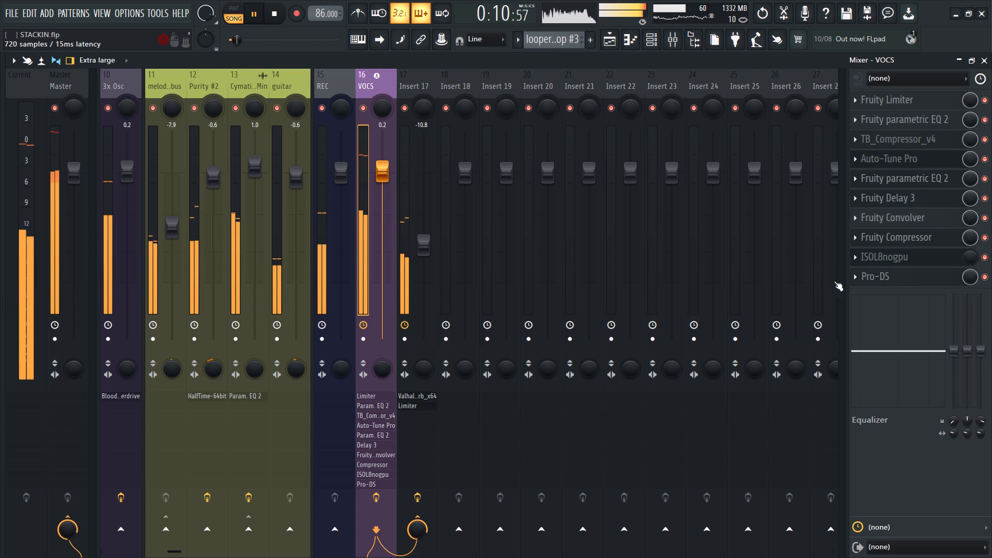
drag(153, 345, 158, 347)
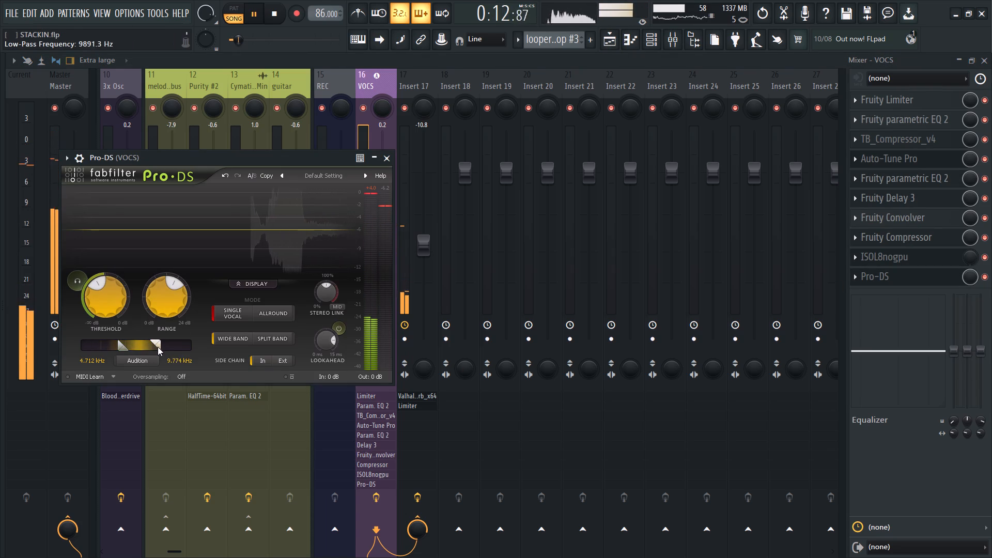
drag(158, 347, 160, 347)
click(124, 343)
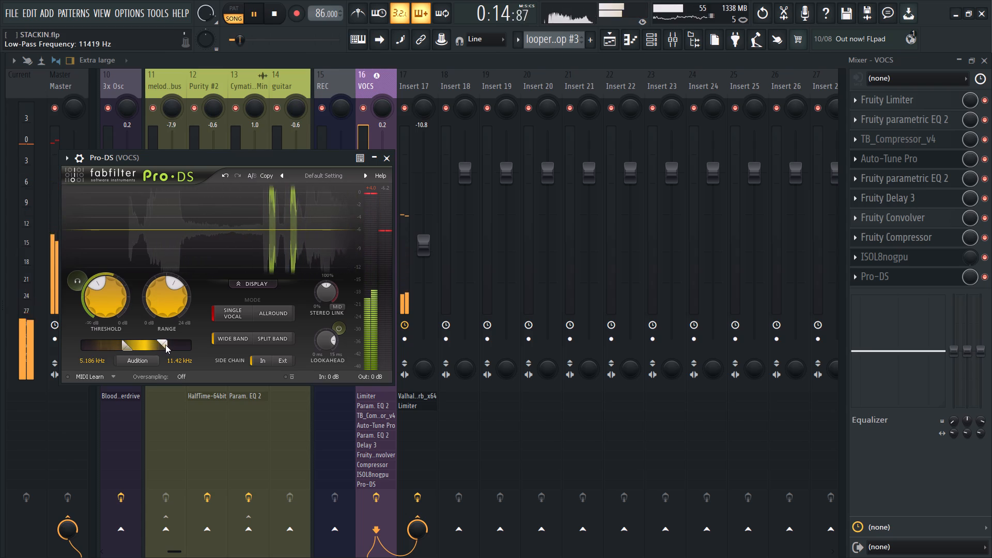
click(162, 345)
click(123, 344)
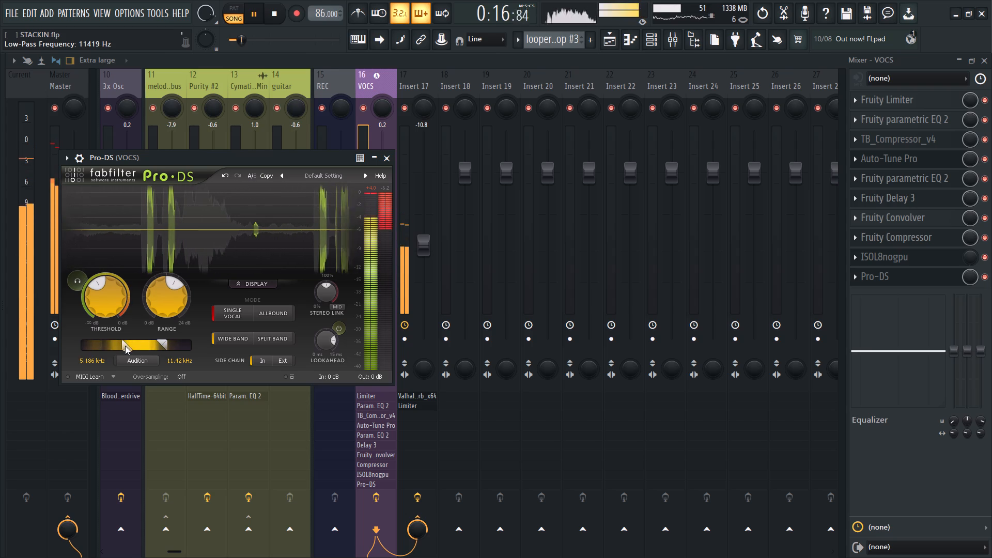
click(164, 344)
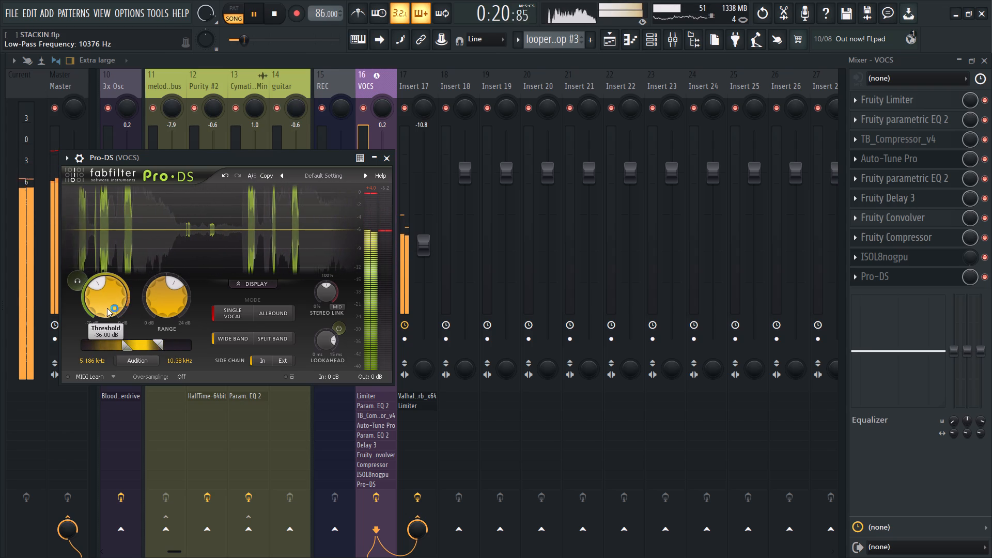
scroll(107, 302, up, 1)
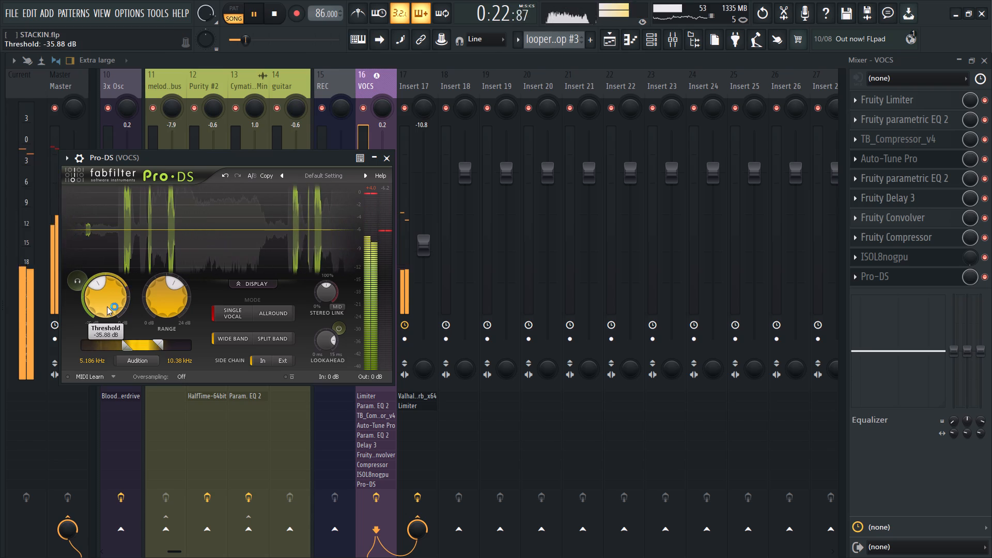
click(387, 158)
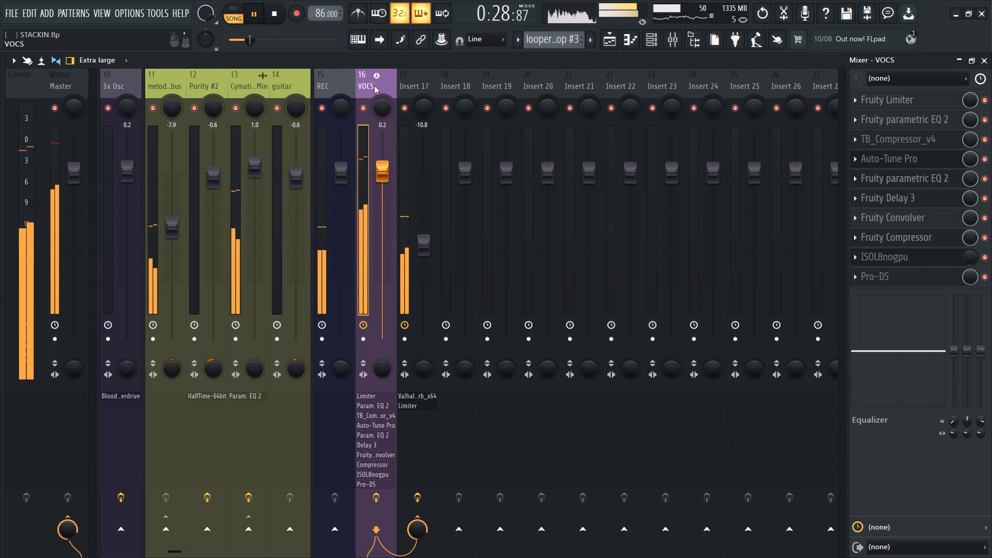
In the playlist, lower the gain of the VOCS clip just before the first hook marker at bar 13 to -3.9 dB.
click(616, 40)
drag(521, 76, 441, 77)
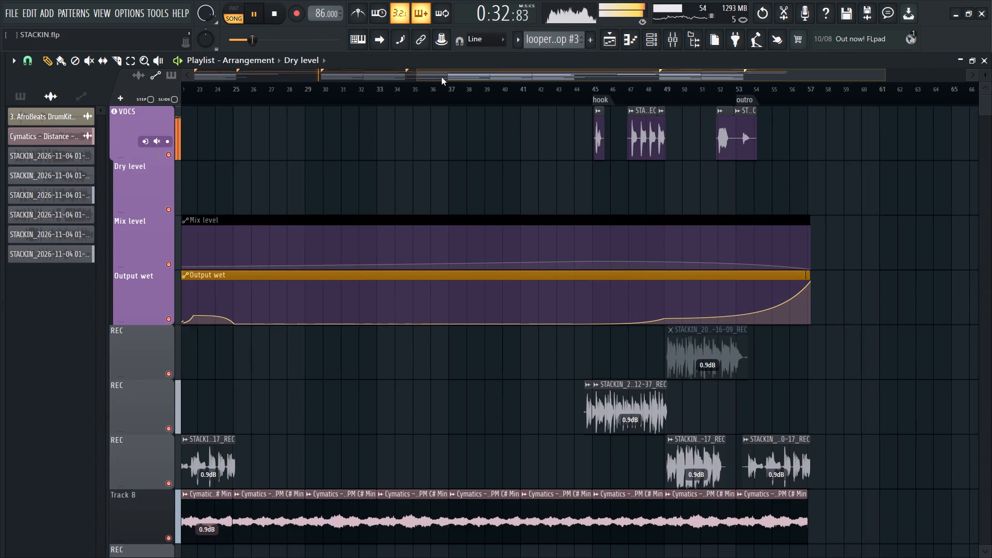
drag(441, 77, 370, 84)
scroll(250, 228, up, 3)
drag(375, 71, 346, 73)
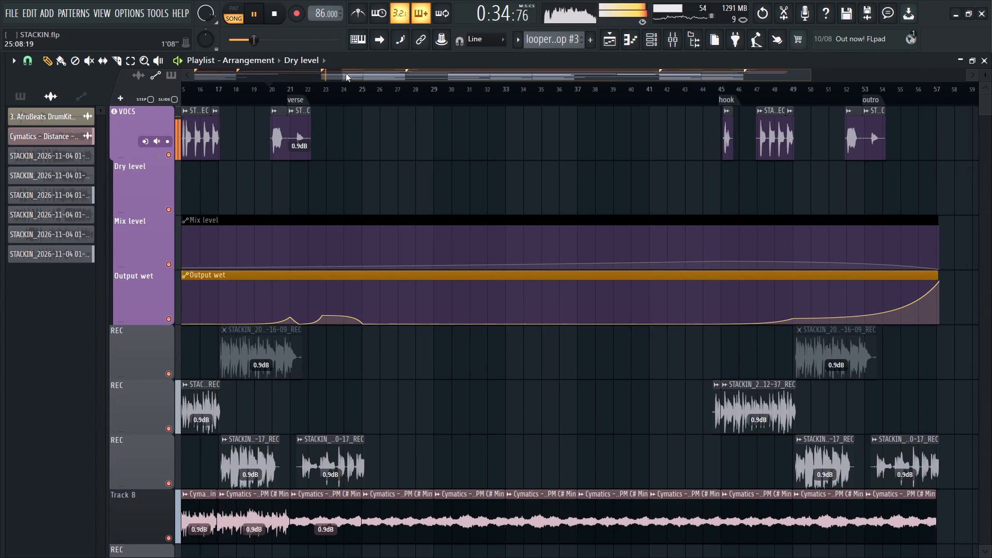
drag(346, 73, 305, 75)
scroll(251, 238, up, 3)
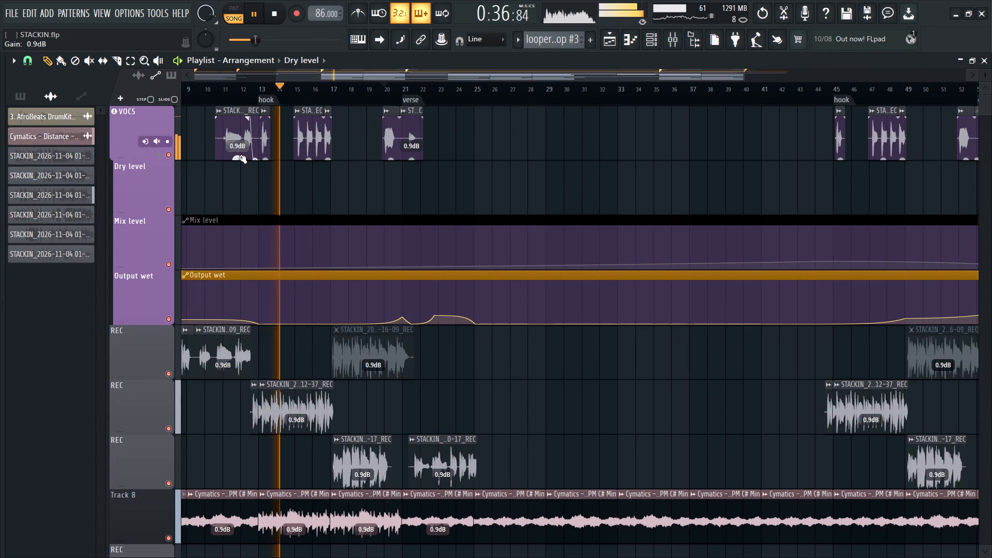
drag(239, 158, 239, 194)
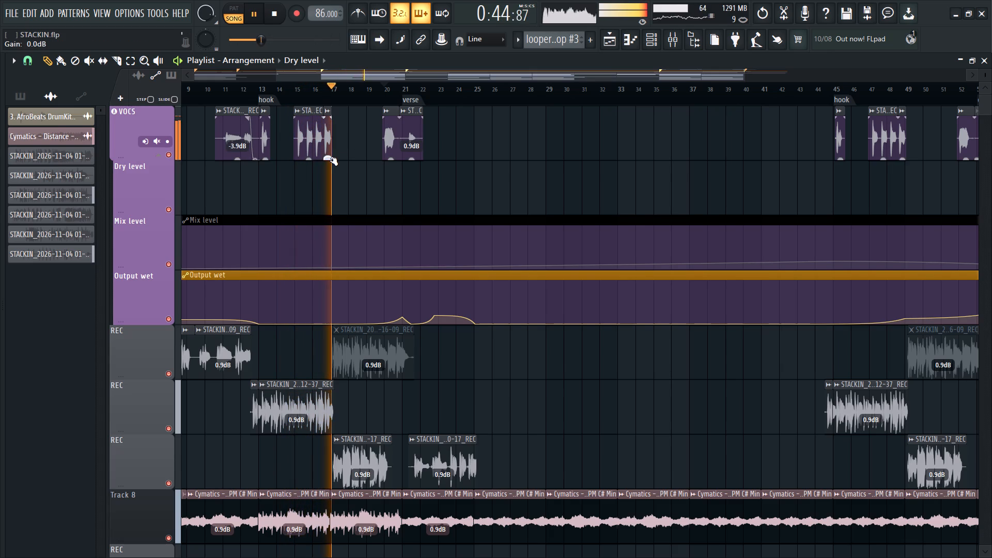
Lower the two adjoining VOCS clips before bar 17, setting the longer one's gain to -1.9 dB and the short last one's to -1.5 dB.
drag(328, 160, 328, 168)
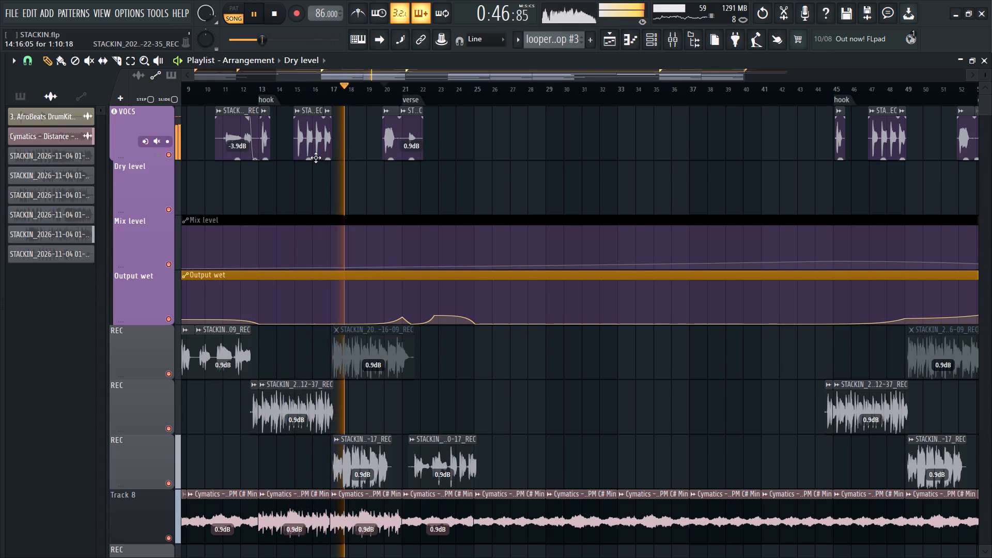
ctrl+scroll(316, 162, up, 7)
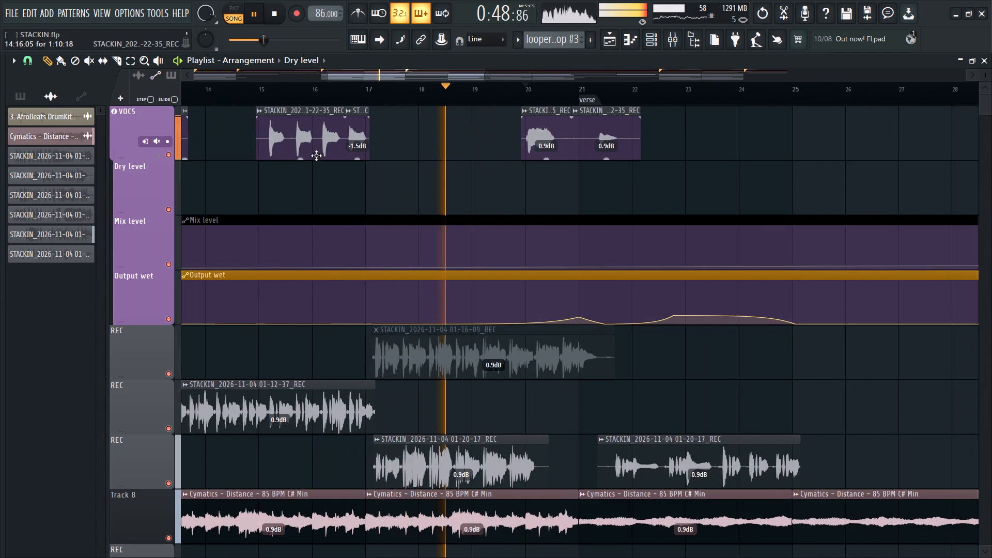
drag(306, 158, 306, 168)
ctrl+scroll(303, 166, down, 2)
ctrl+scroll(542, 165, up, 3)
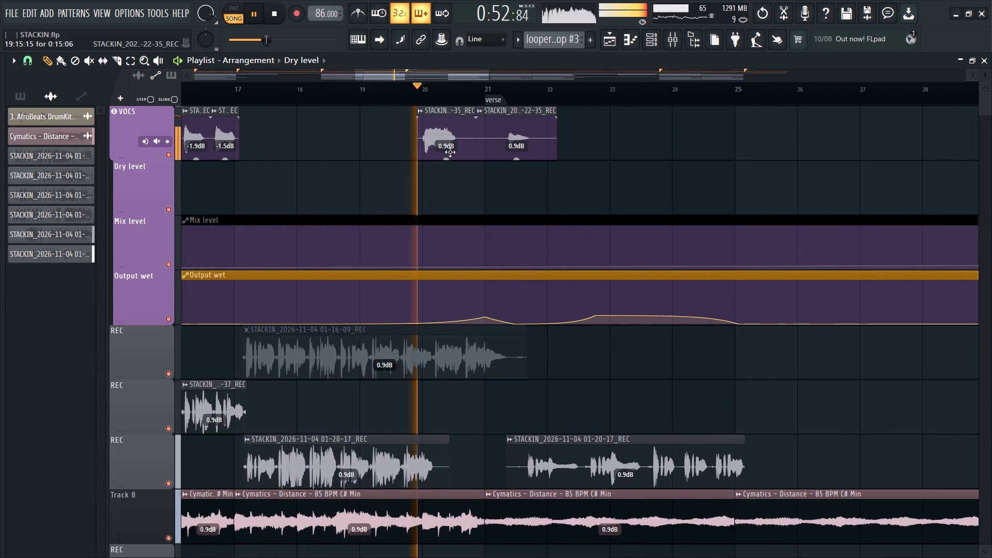
click(445, 158)
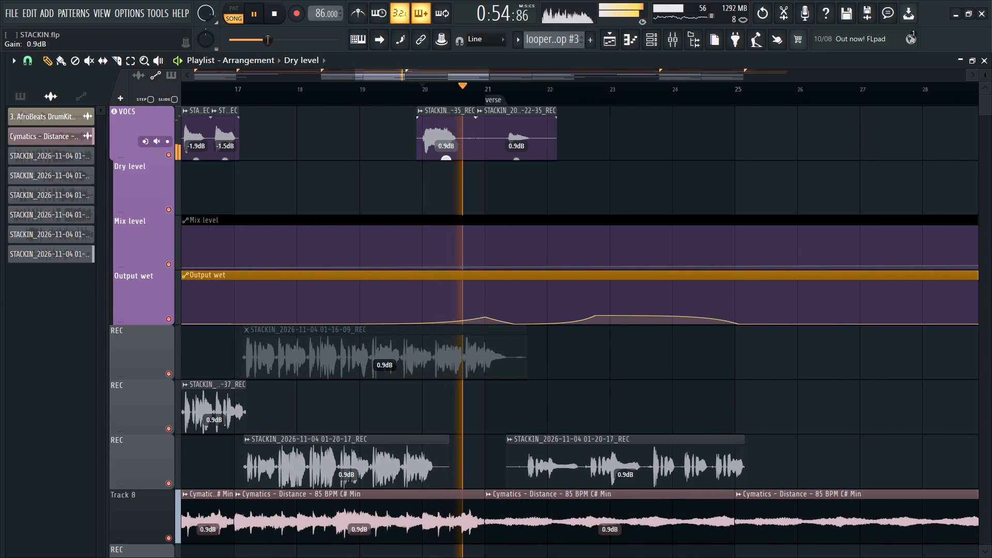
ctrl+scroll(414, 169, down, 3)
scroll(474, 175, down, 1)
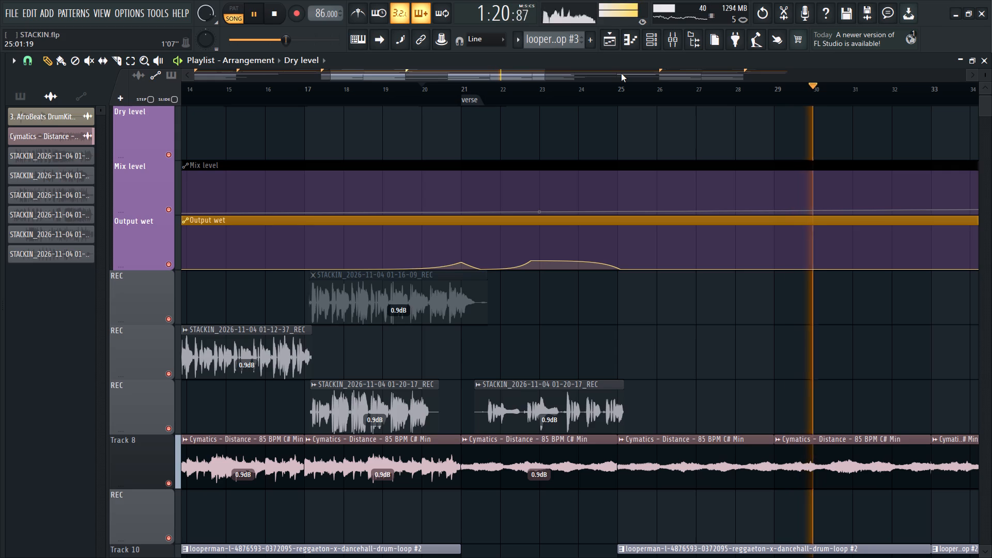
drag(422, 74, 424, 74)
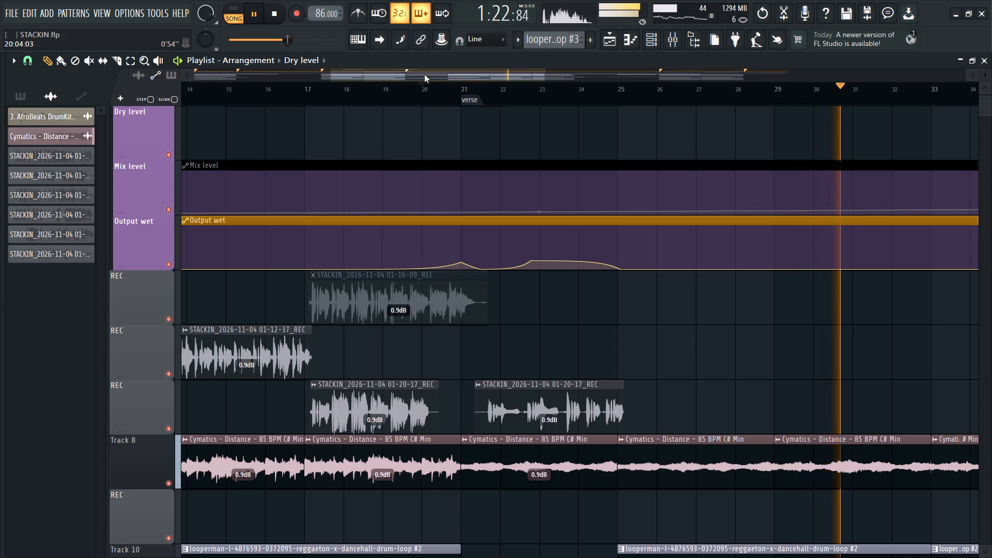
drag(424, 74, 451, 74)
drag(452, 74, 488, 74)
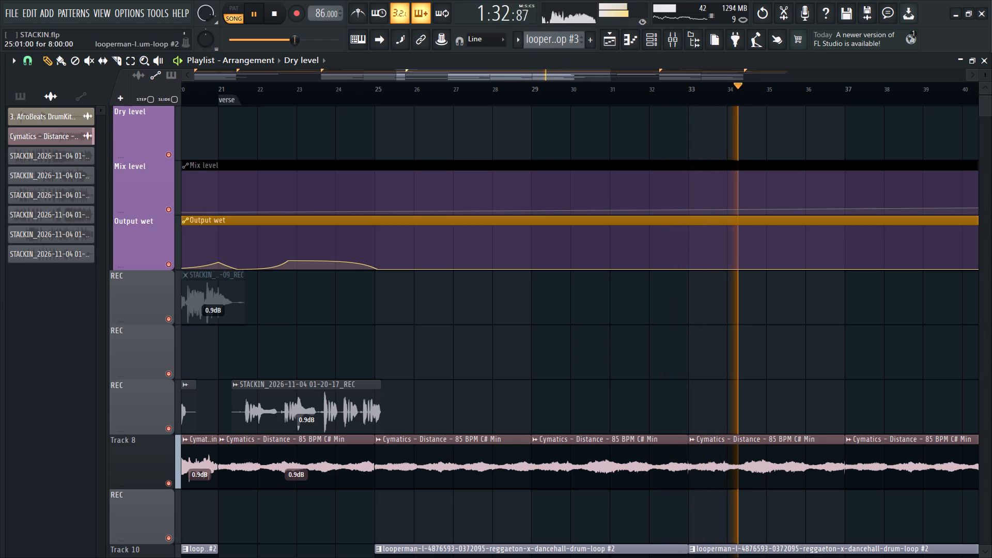
Switch from FL Studio to the BEAT MARATHON 16 folder in File Explorer.
click(958, 12)
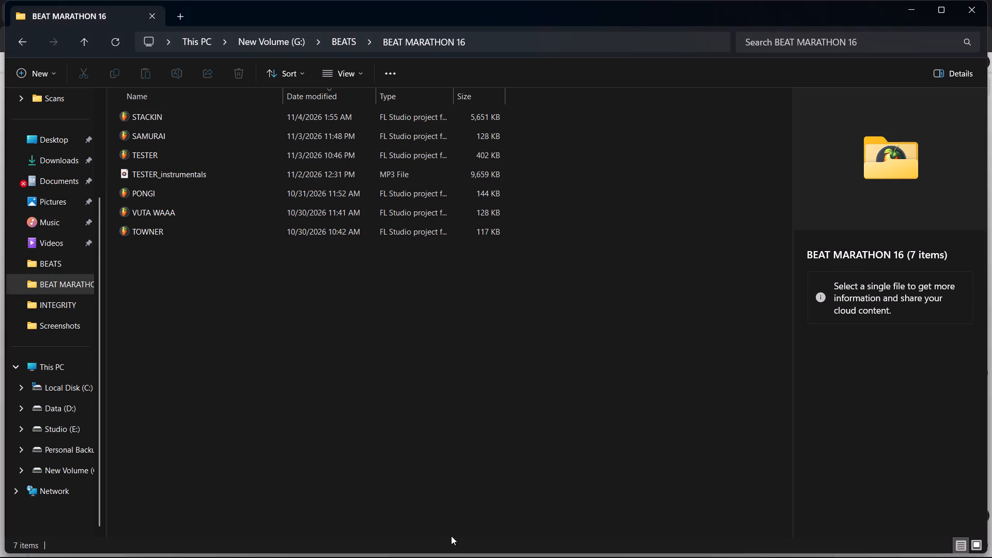
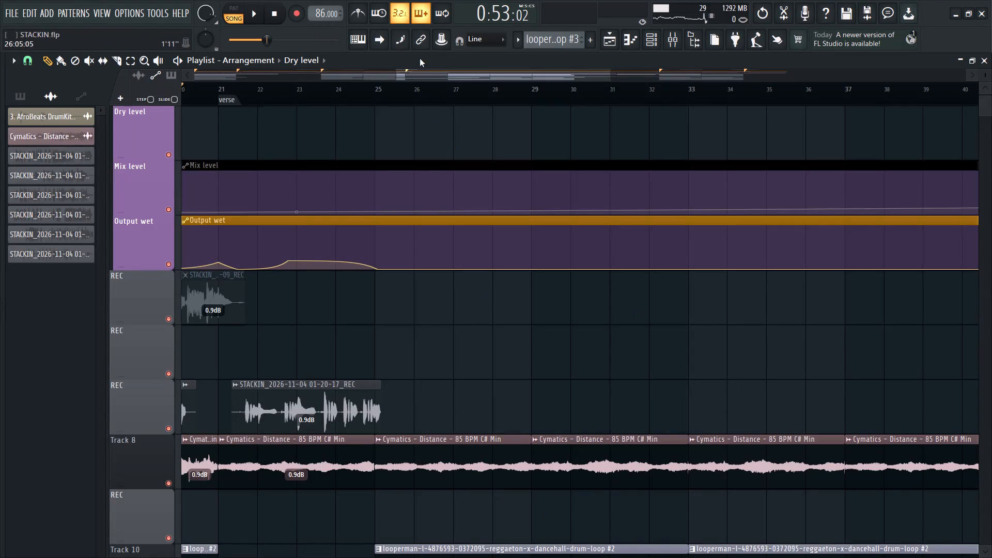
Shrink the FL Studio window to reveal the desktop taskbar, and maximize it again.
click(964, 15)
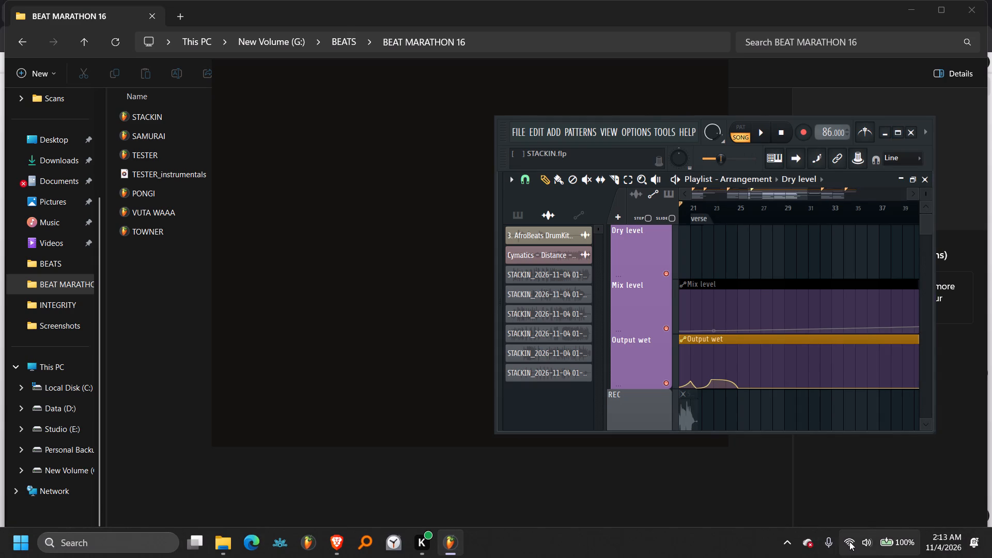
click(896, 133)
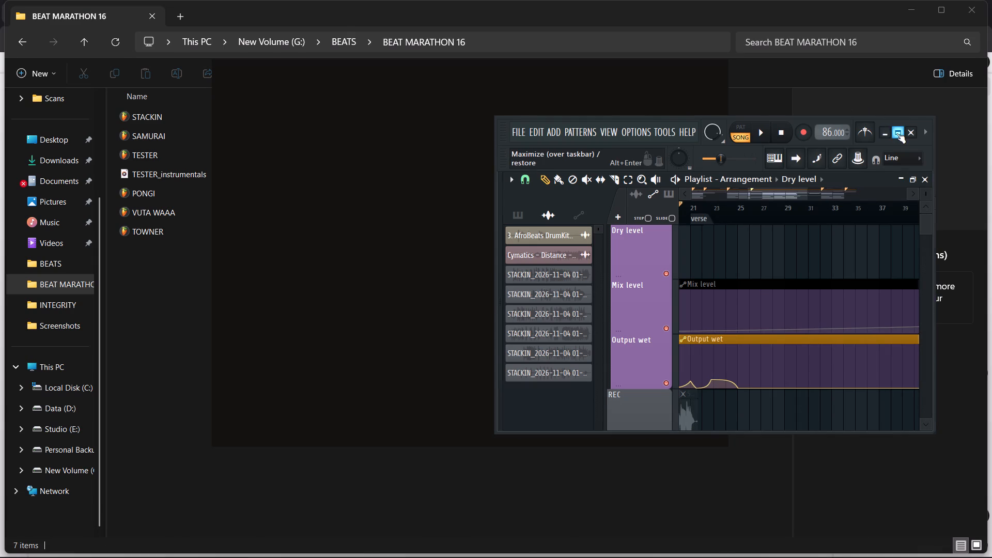
Play the arrangement from bar 20 into the verse to check the recorded vocals against the beat tracks.
key(space)
scroll(333, 230, down, 1)
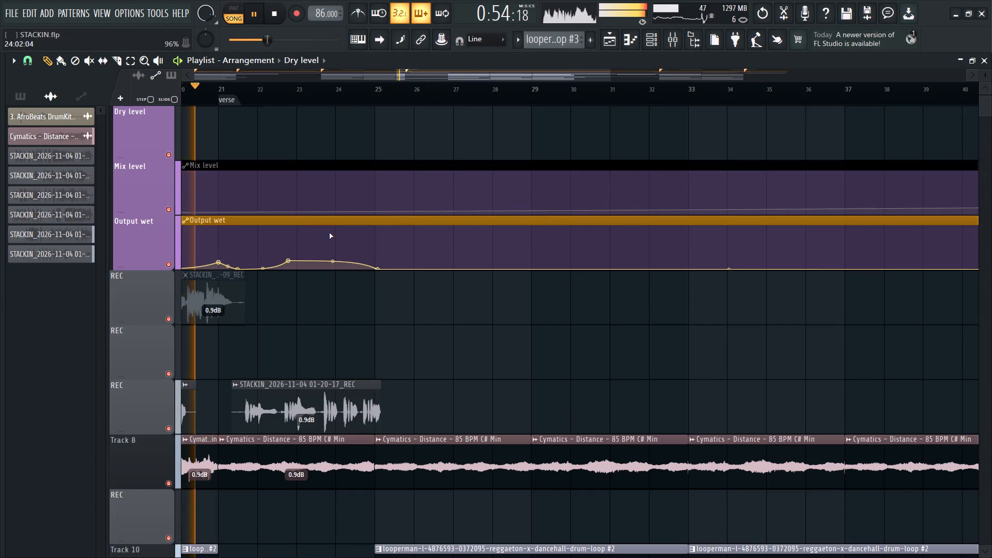
scroll(329, 233, down, 2)
ctrl+scroll(299, 245, down, 3)
ctrl+scroll(304, 210, up, 4)
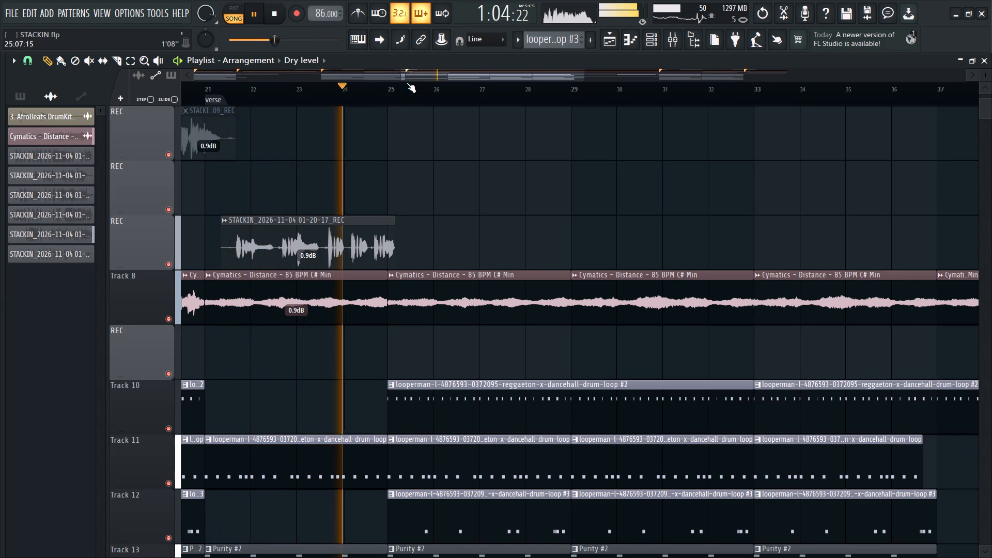
key(space)
drag(415, 75, 394, 73)
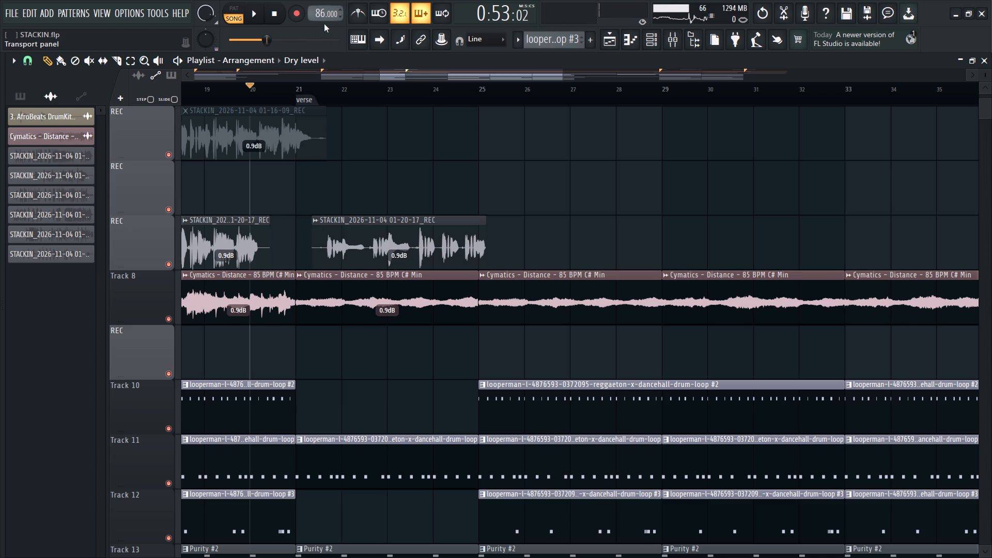
key(space)
key(space)
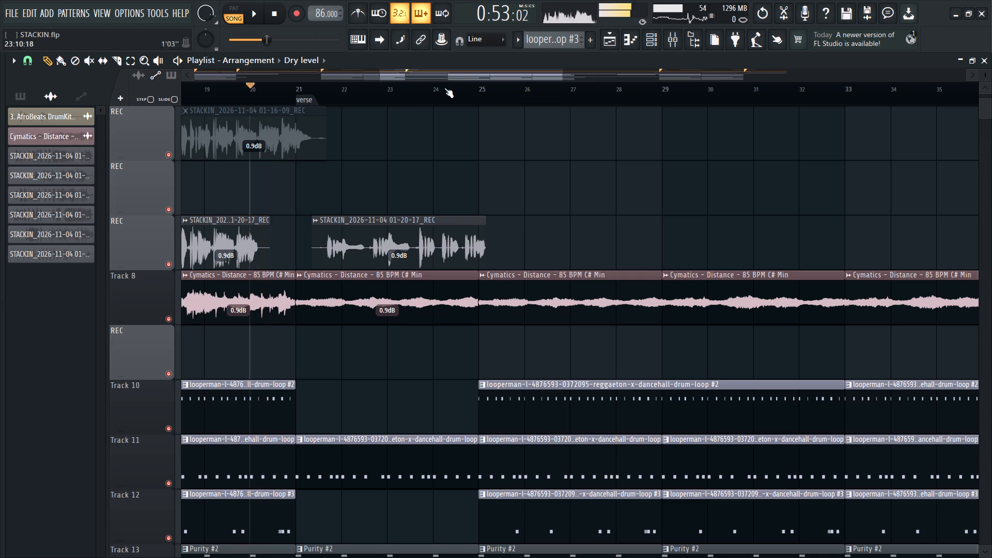
scroll(322, 287, down, 5)
scroll(330, 294, up, 4)
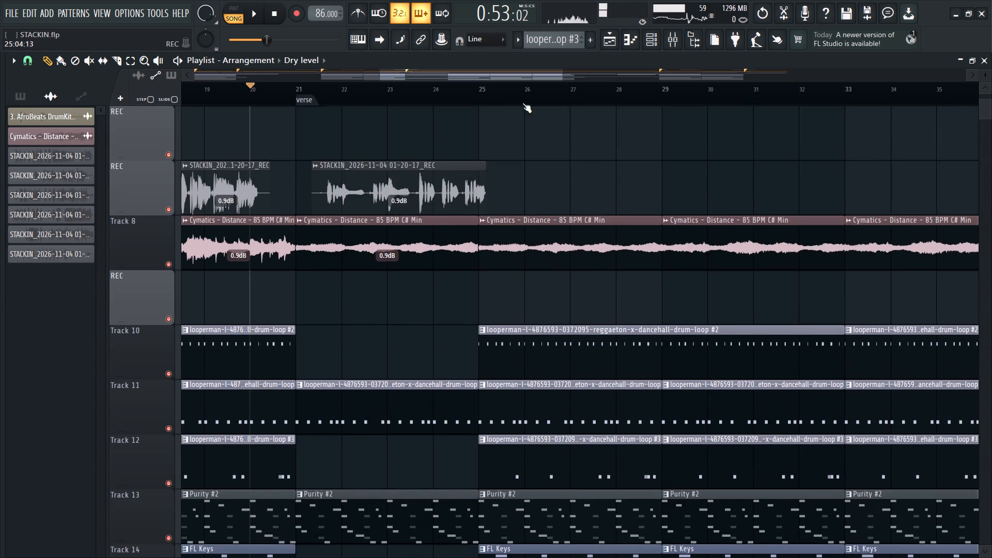
Arm the REC mixer track, which takes input In 1, for recording and return to the playlist.
click(679, 39)
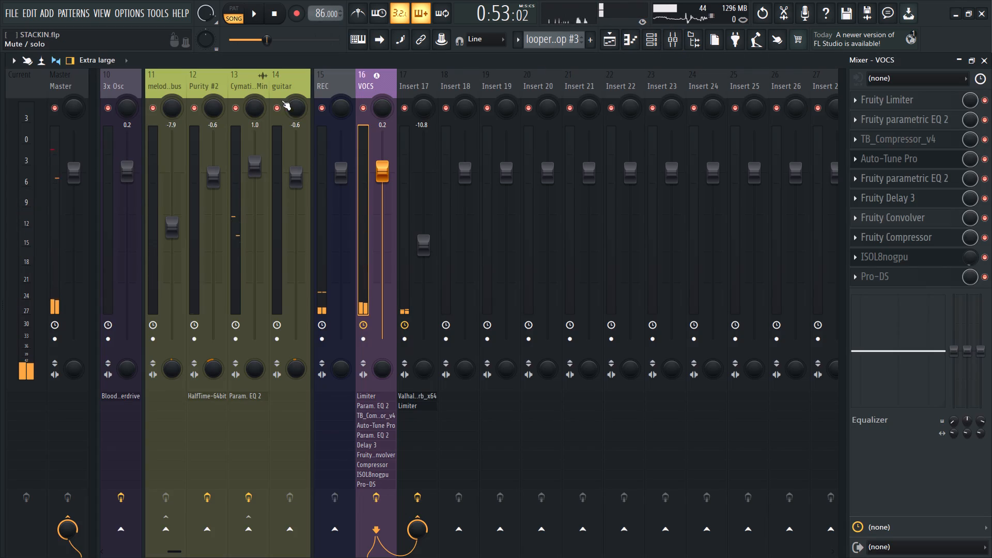
click(335, 90)
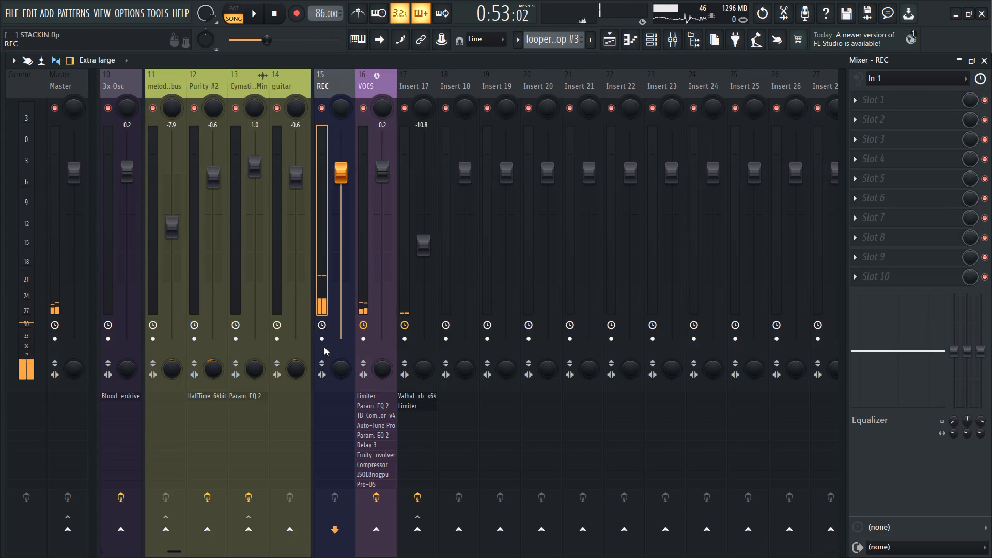
click(324, 343)
click(322, 85)
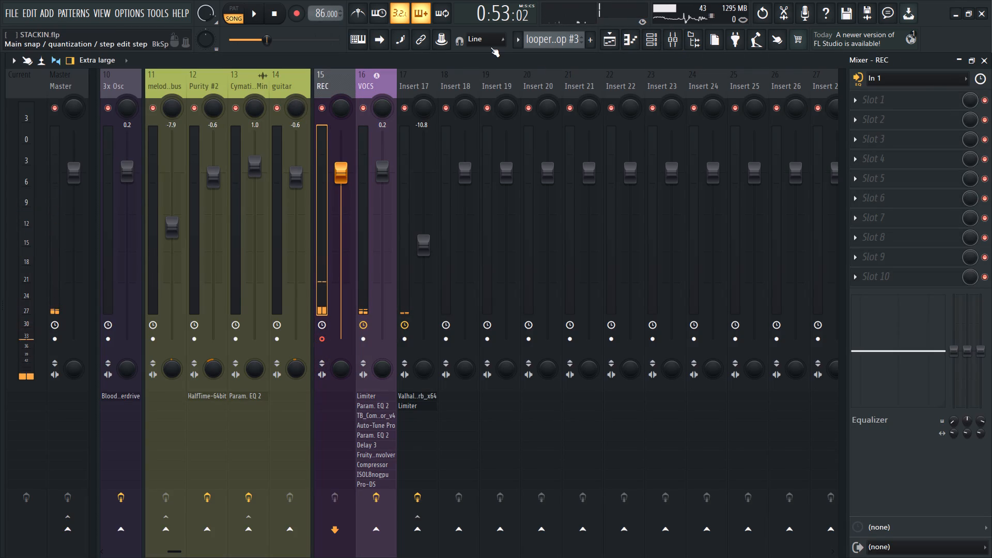
click(617, 40)
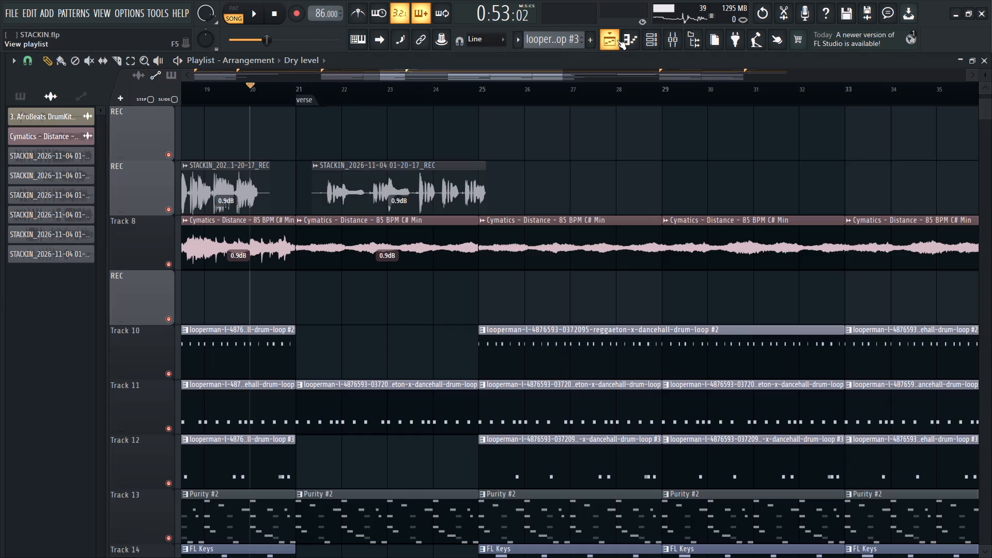
Enable recording and start a new vocal take from bar 20, leading into the verse.
click(298, 18)
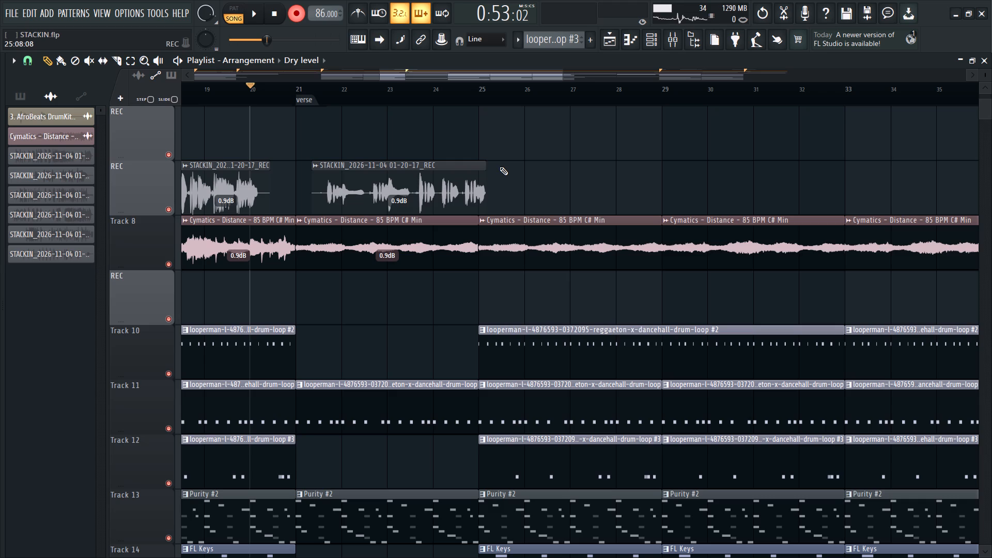
key(space)
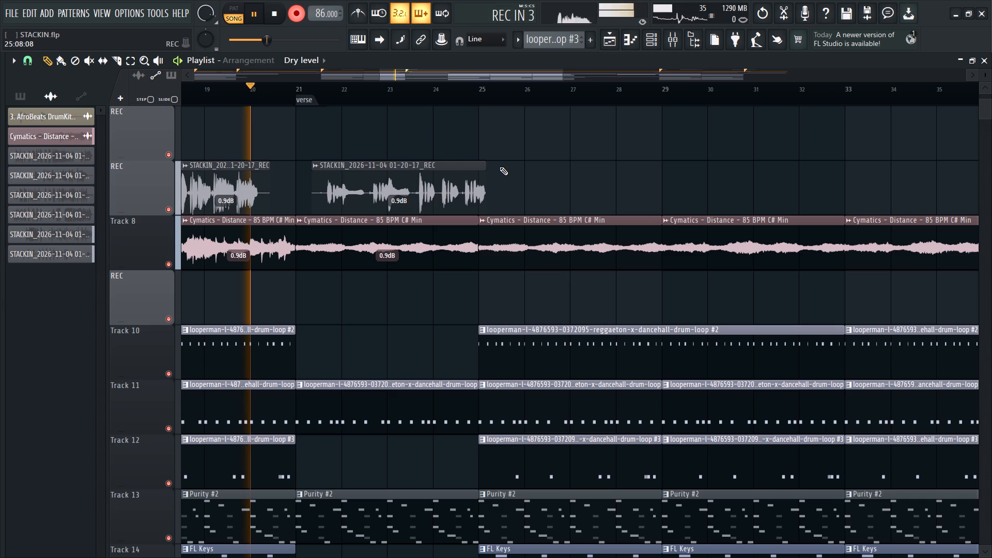
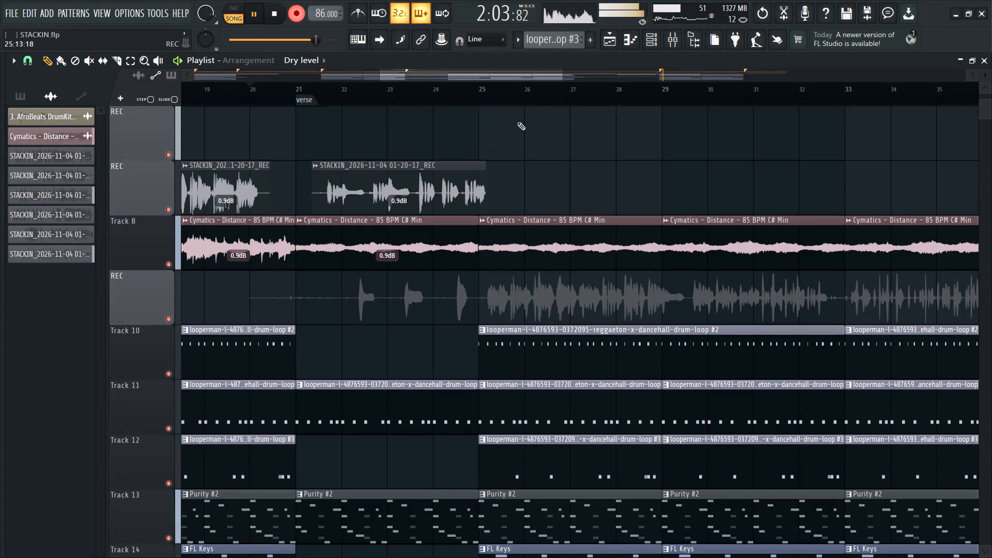
Stop the vocal take and turn recording mode off.
key(space)
scroll(480, 200, down, 1)
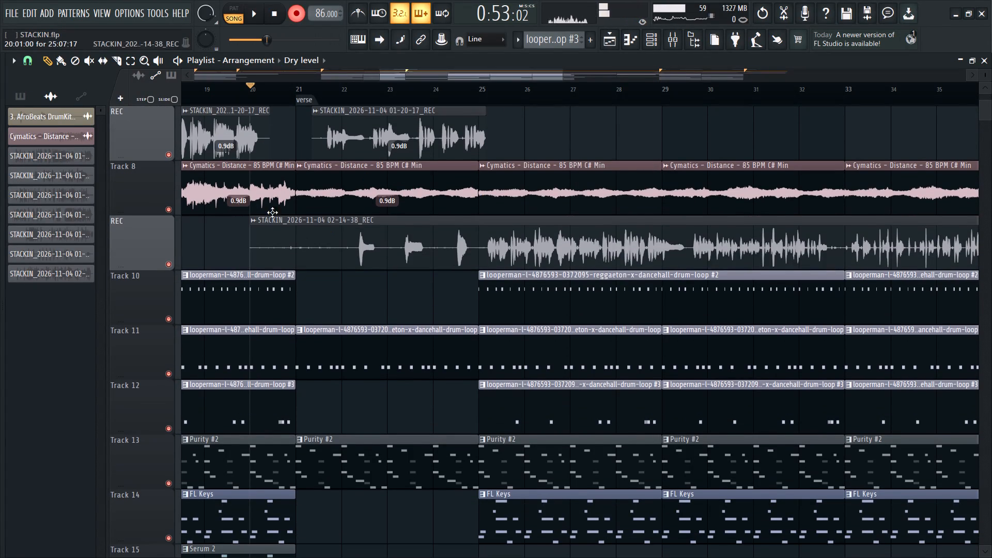
drag(297, 9, 297, 14)
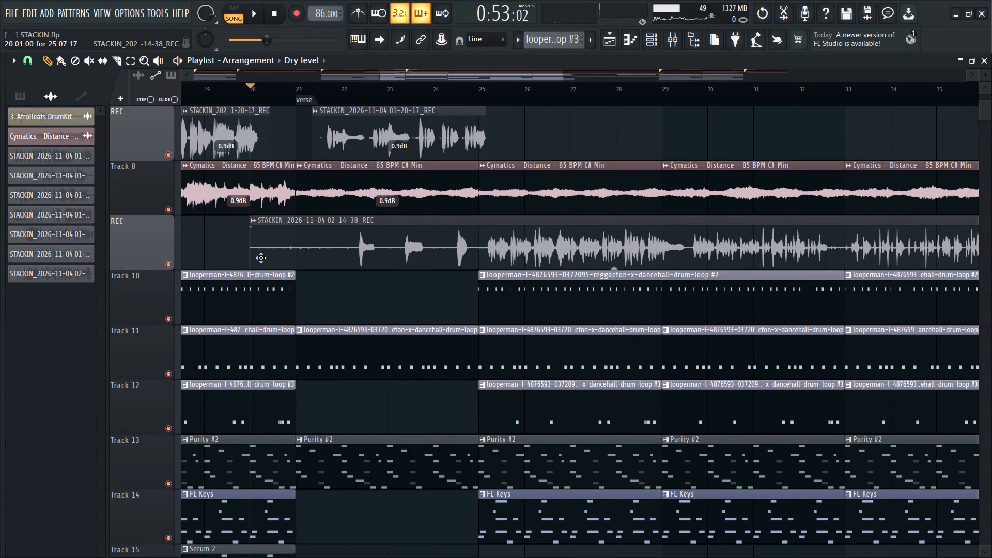
Trim the silent start of the new vocal clip so it begins just before its first phrase, shortly after bar 22.
alt+drag(249, 253, 329, 263)
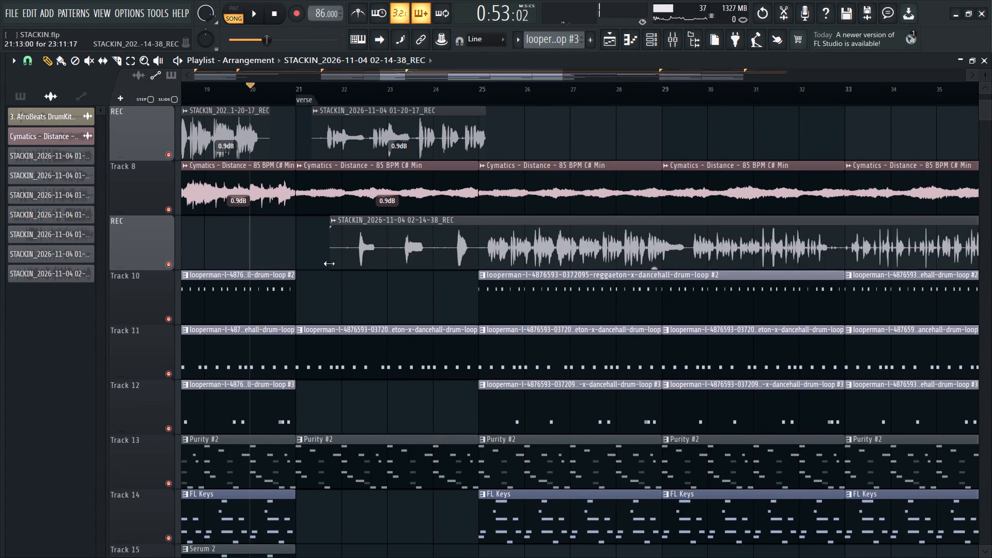
alt+drag(329, 263, 352, 276)
Examine the new vocal take's waveform along the verse and against the hook and outro clips.
ctrl+scroll(324, 269, down, 5)
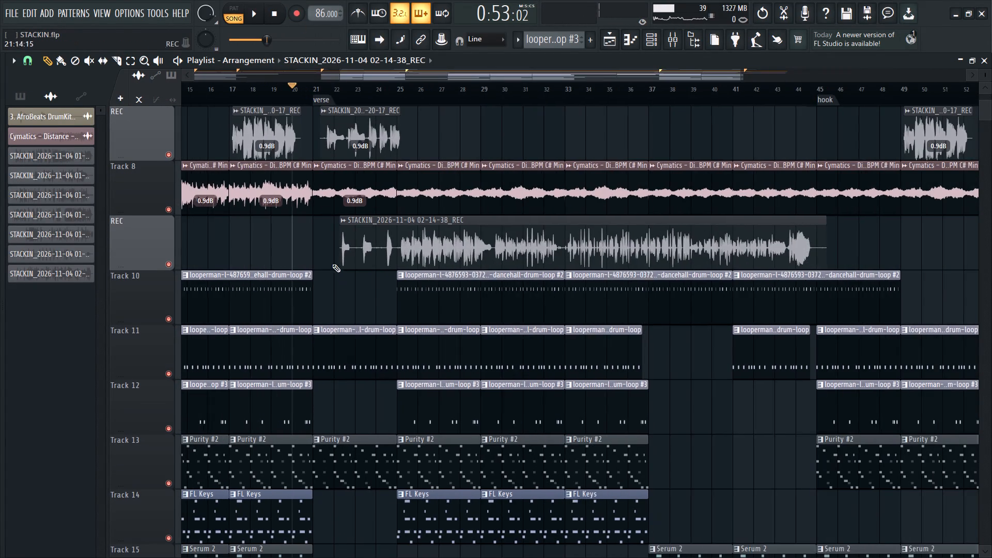
ctrl+scroll(366, 264, down, 1)
ctrl+scroll(889, 296, up, 6)
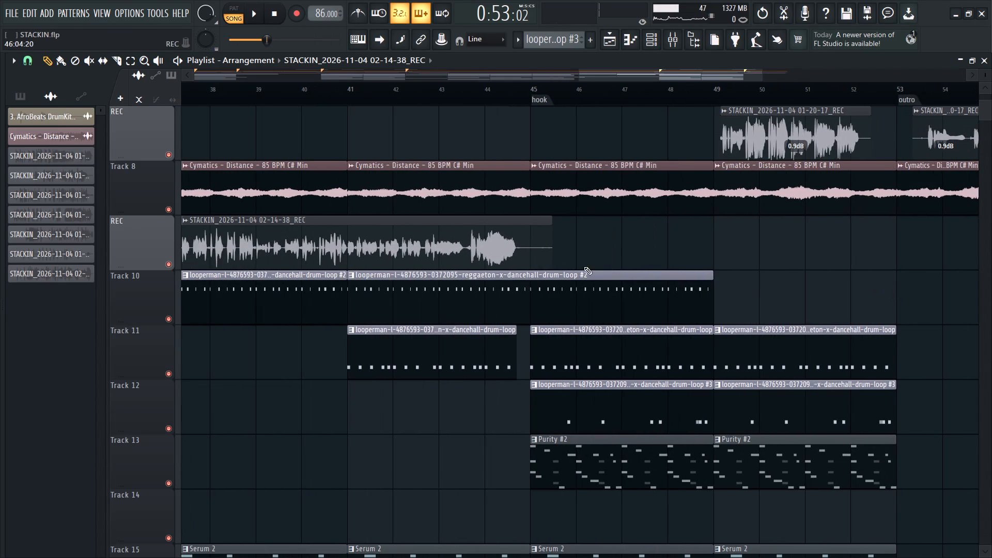
ctrl+scroll(568, 277, down, 3)
scroll(568, 277, up, 4)
scroll(561, 311, down, 2)
ctrl+scroll(428, 321, down, 1)
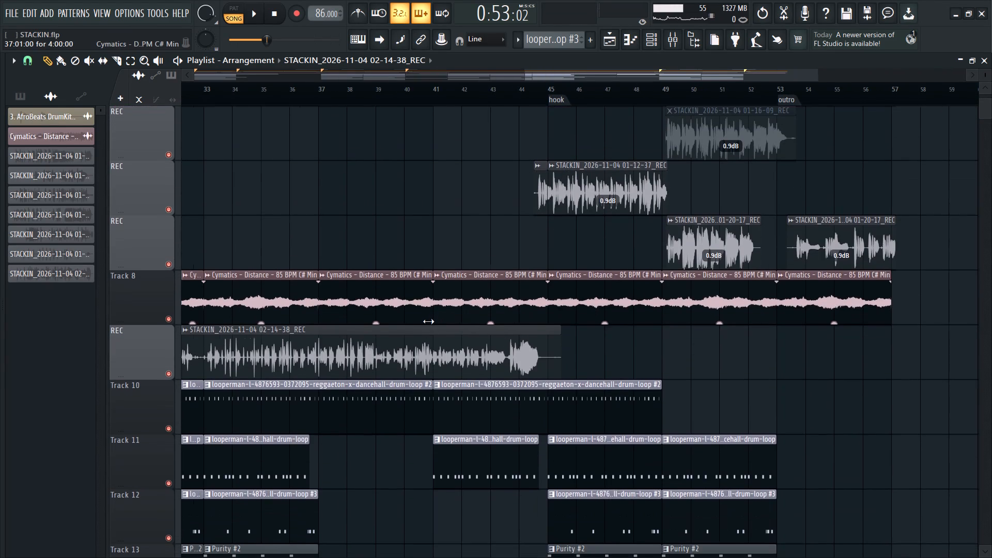
ctrl+scroll(428, 321, down, 1)
ctrl+scroll(392, 363, up, 3)
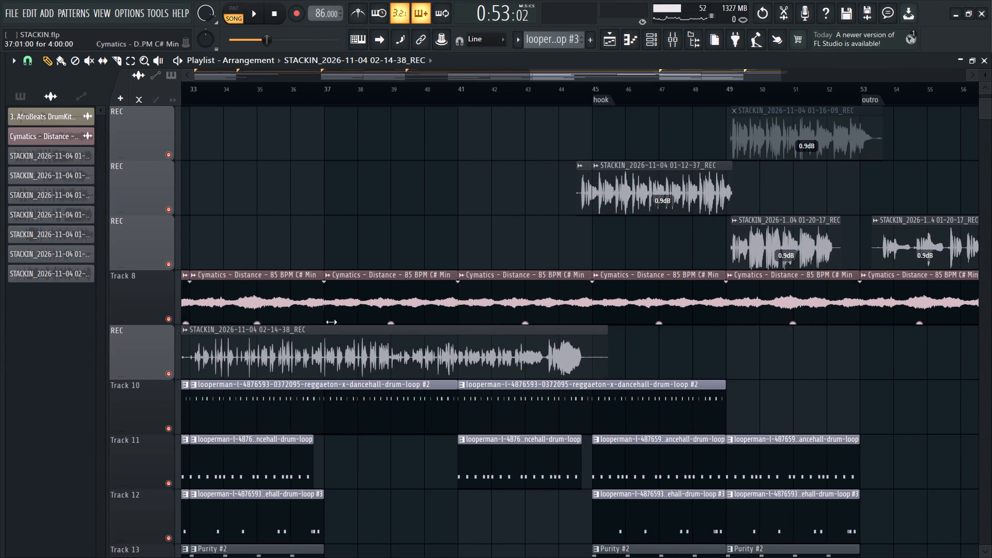
ctrl+scroll(191, 368, down, 2)
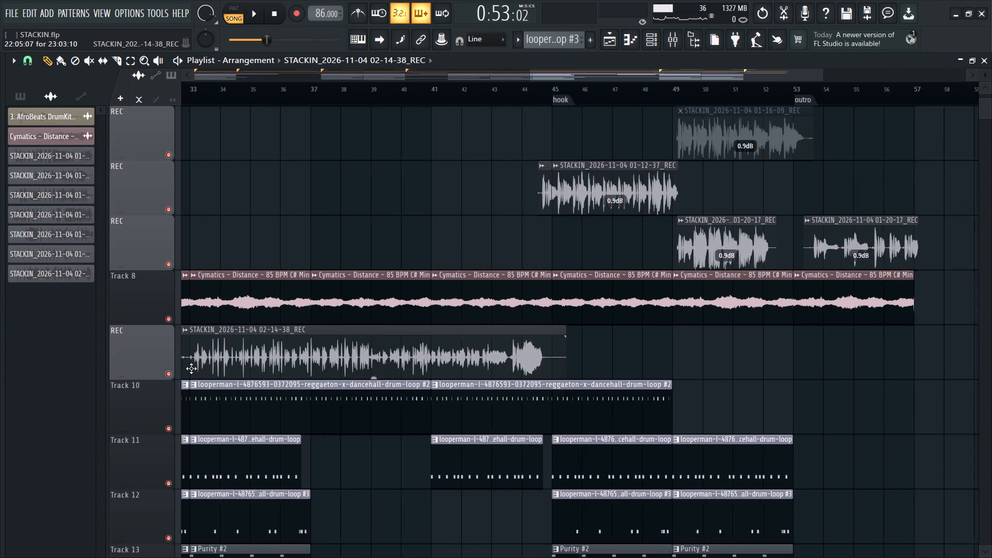
ctrl+scroll(191, 368, down, 4)
ctrl+scroll(405, 390, up, 6)
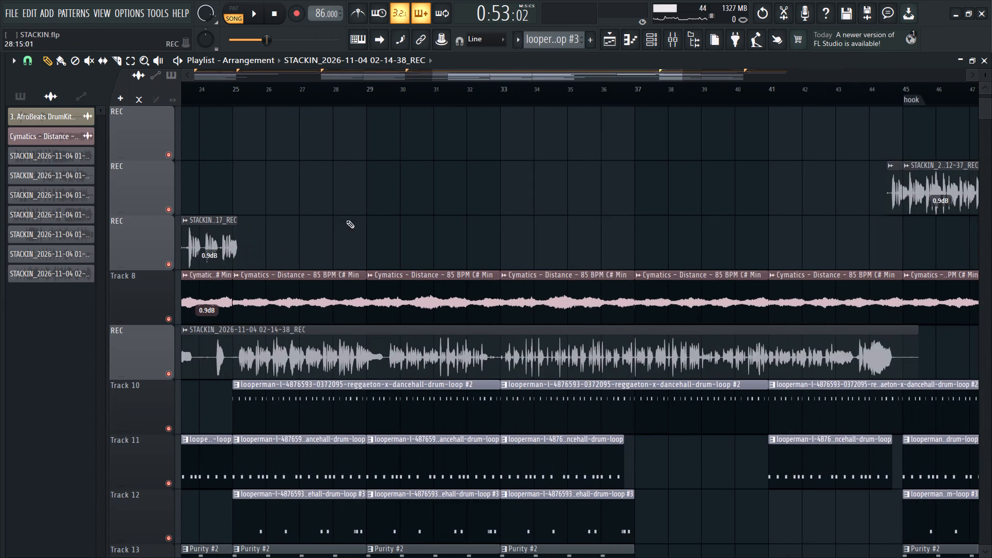
click(120, 55)
ctrl+scroll(798, 369, up, 3)
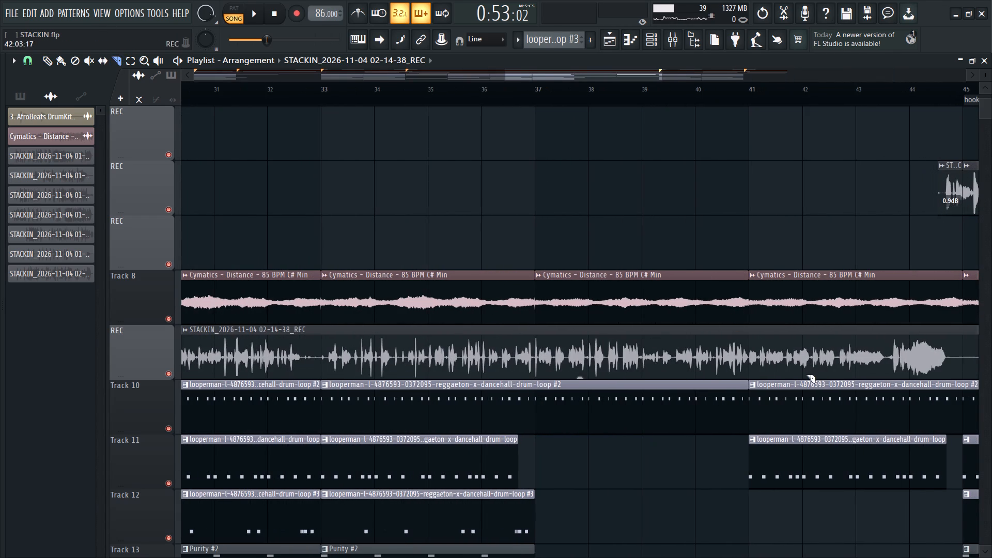
ctrl+scroll(680, 374, up, 7)
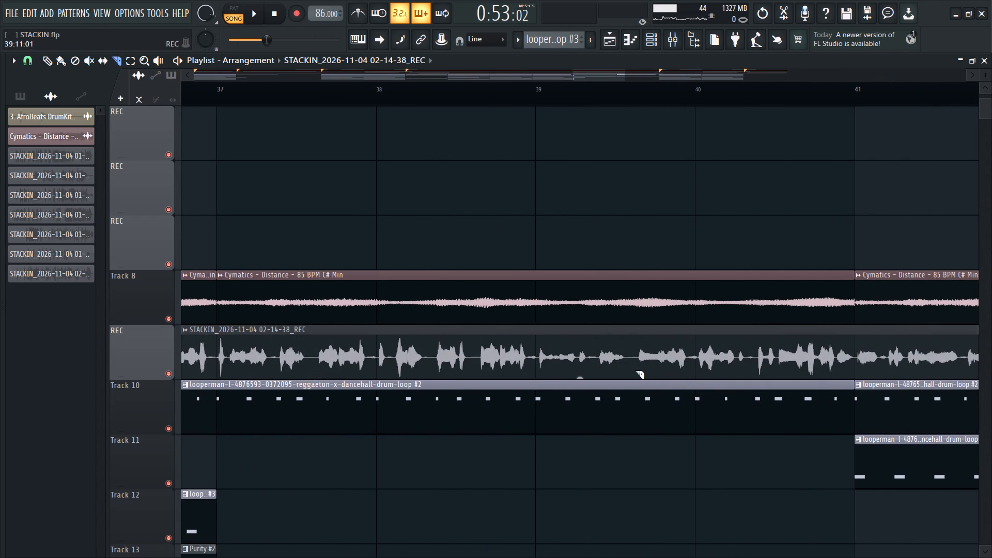
Play the arrangement from bar 20 to hear the new take's entry over the beat, and check the mixer.
key(space)
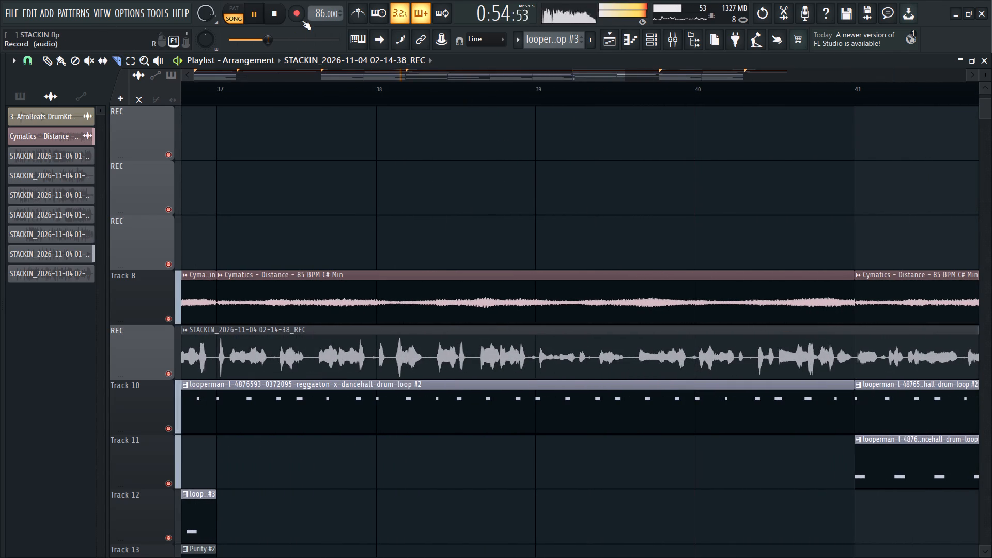
ctrl+scroll(383, 315, down, 3)
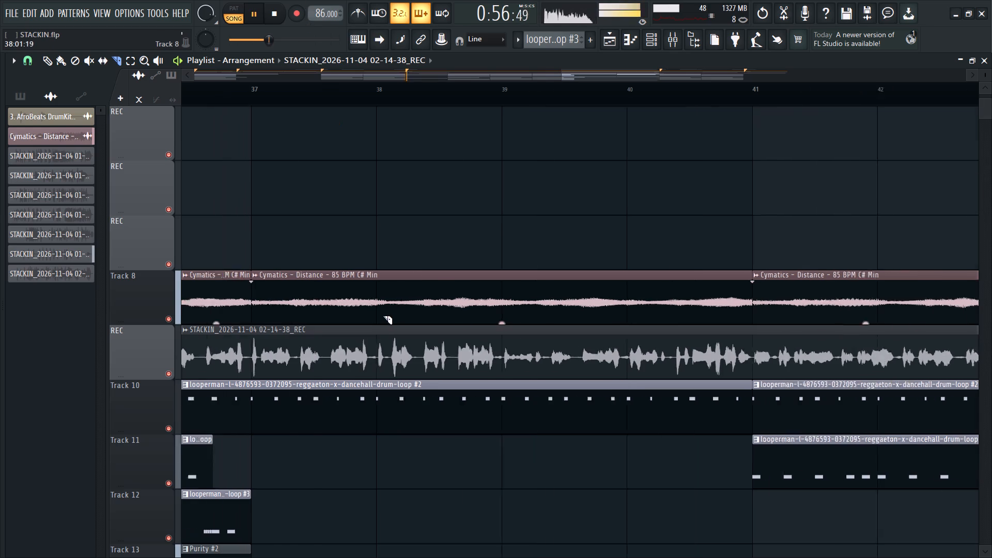
ctrl+scroll(383, 316, down, 14)
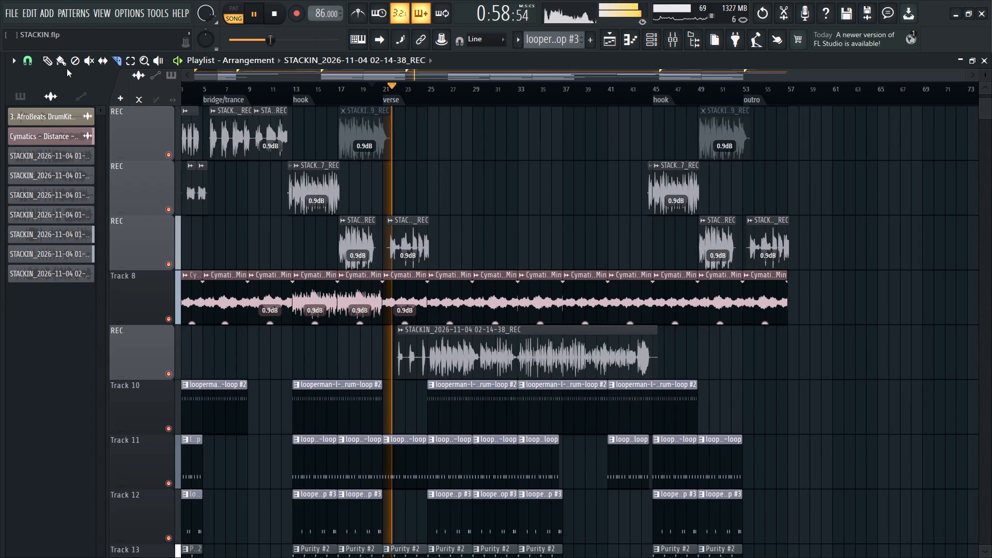
click(48, 61)
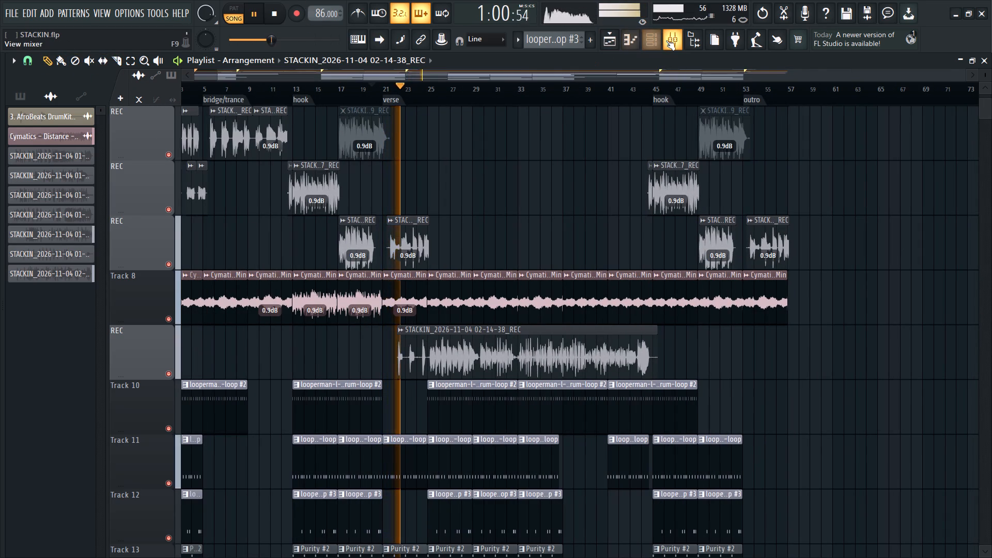
click(666, 40)
click(666, 40)
click(666, 40)
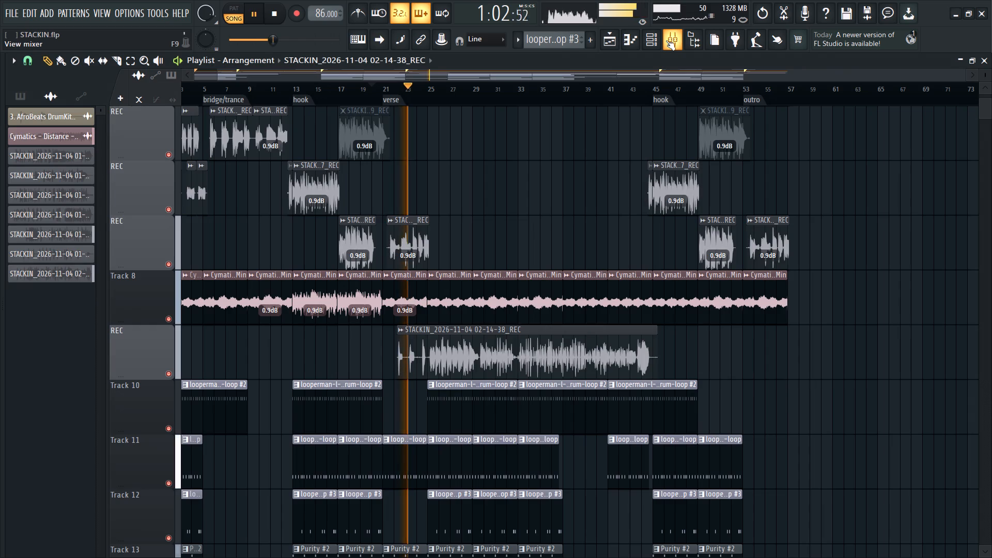
click(666, 40)
Route the new vocal take's audio clip to a REC mixer track and close its channel settings.
double_click(483, 353)
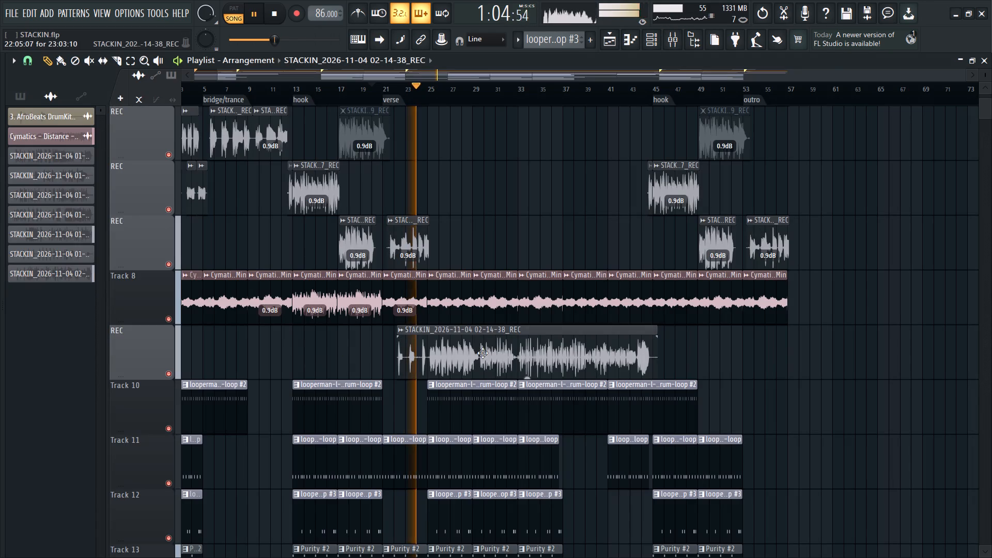
scroll(429, 214, up, 6)
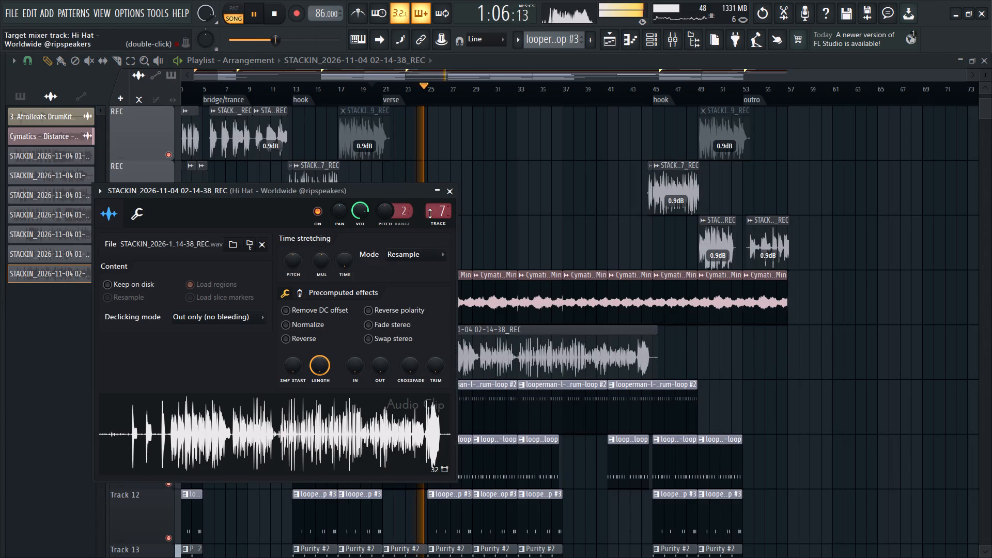
scroll(430, 213, up, 9)
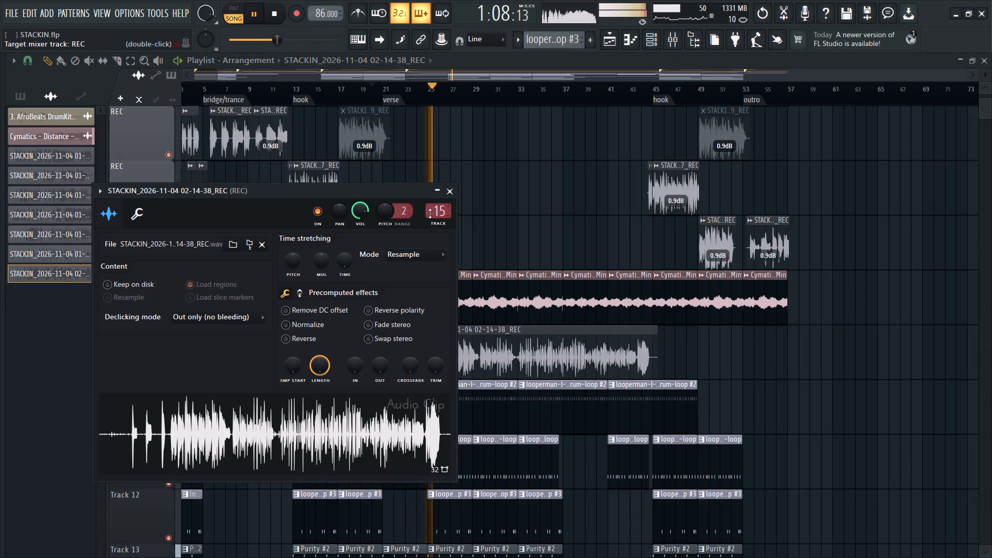
scroll(430, 213, up, 1)
click(443, 196)
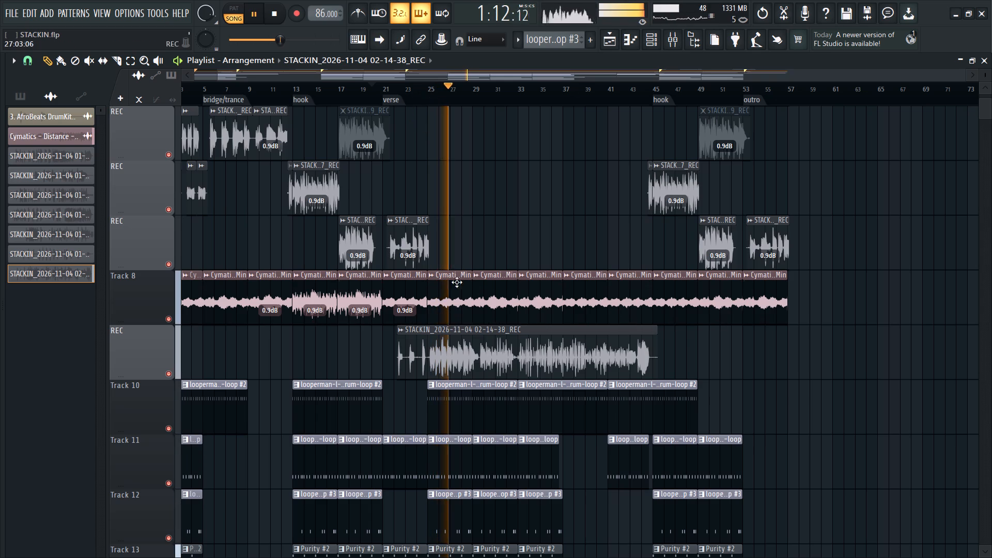
Listen through the verse and slice the new vocal take in the pause just before bar 33.
ctrl+scroll(536, 387, up, 4)
ctrl+scroll(337, 344, up, 3)
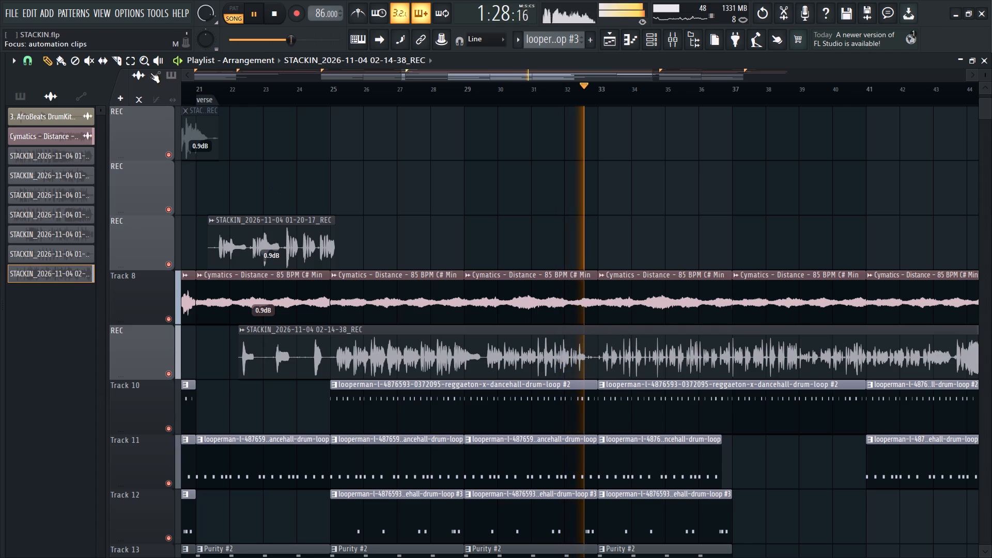
click(115, 55)
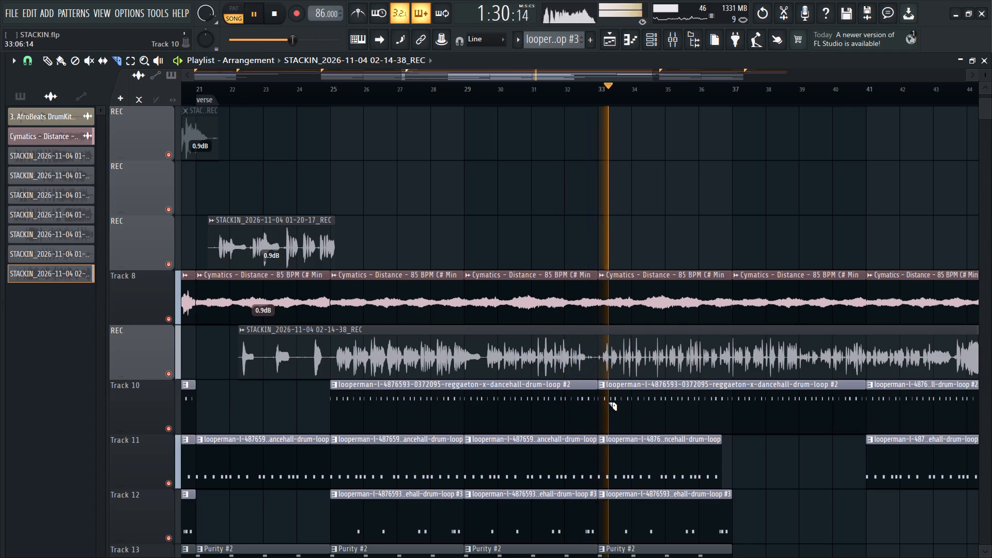
key(space)
alt+drag(592, 342, 592, 370)
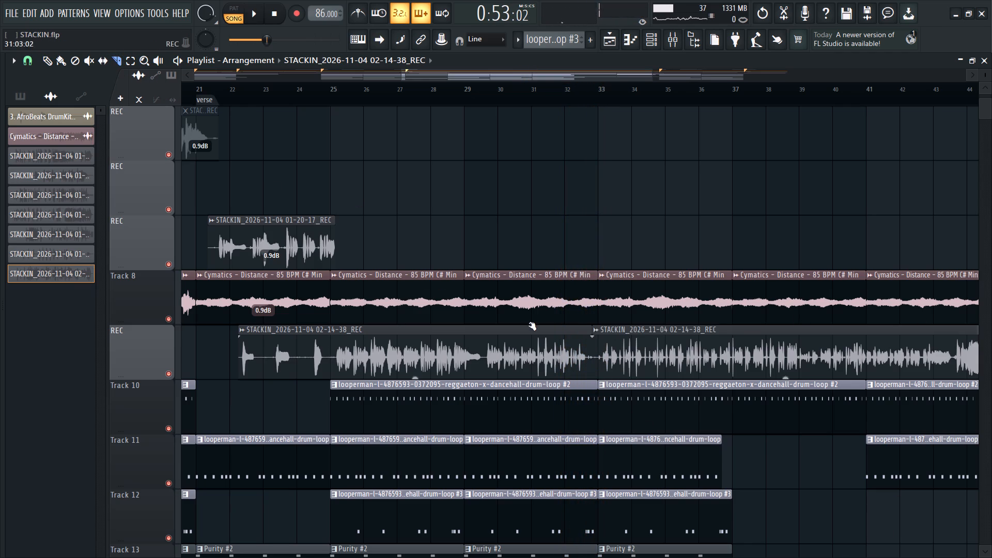
Trim the end of the first vocal slice back to the pause between bars 29 and 30.
ctrl+scroll(638, 366, up, 6)
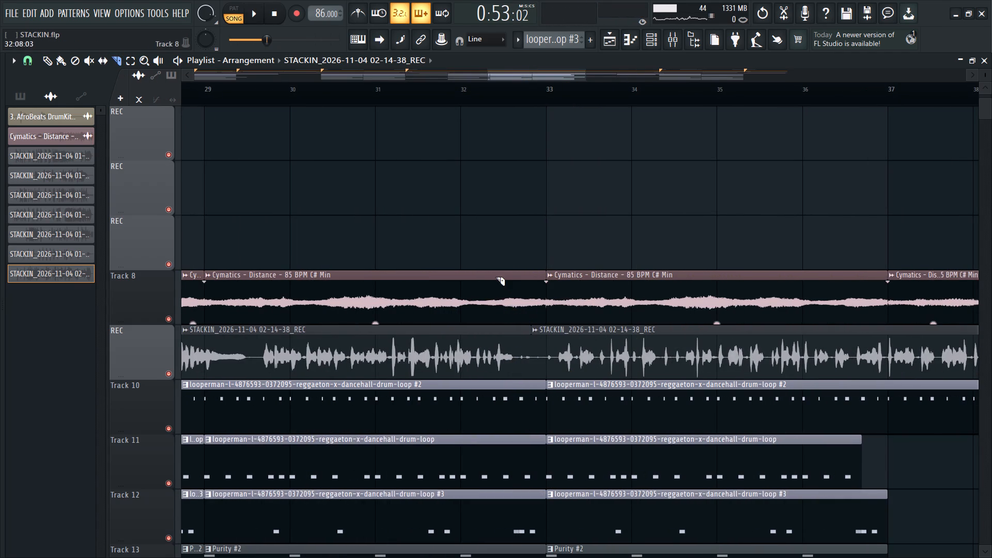
click(42, 56)
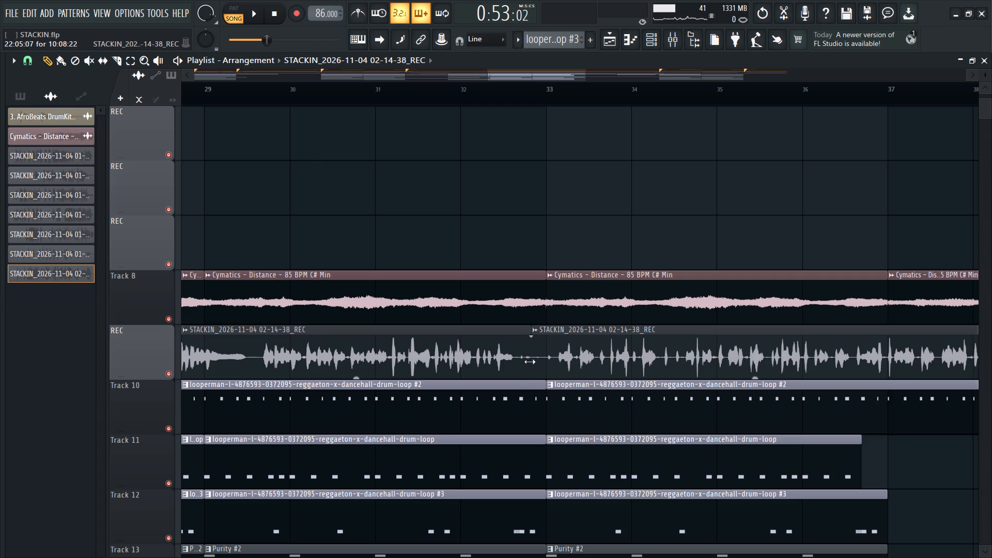
alt+drag(526, 361, 284, 367)
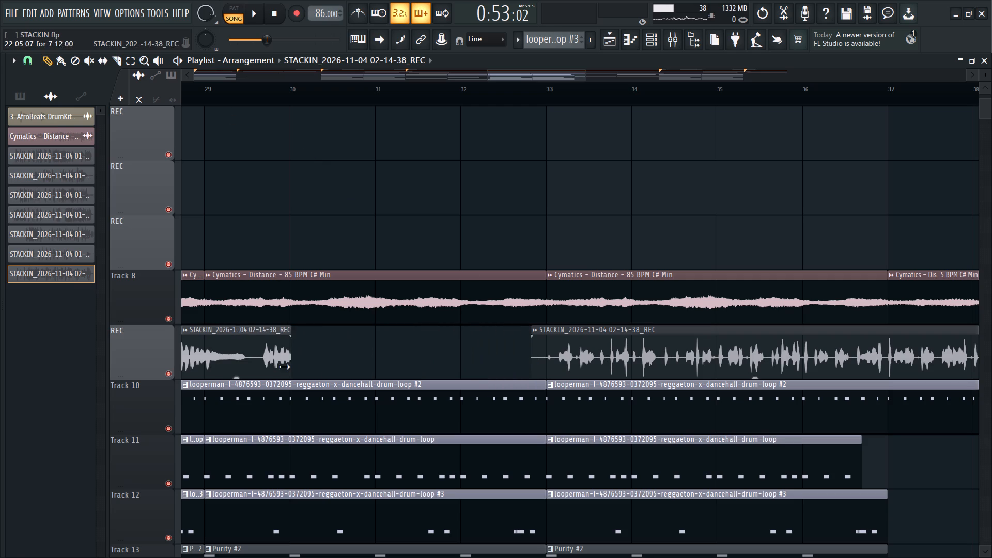
alt+drag(284, 367, 258, 373)
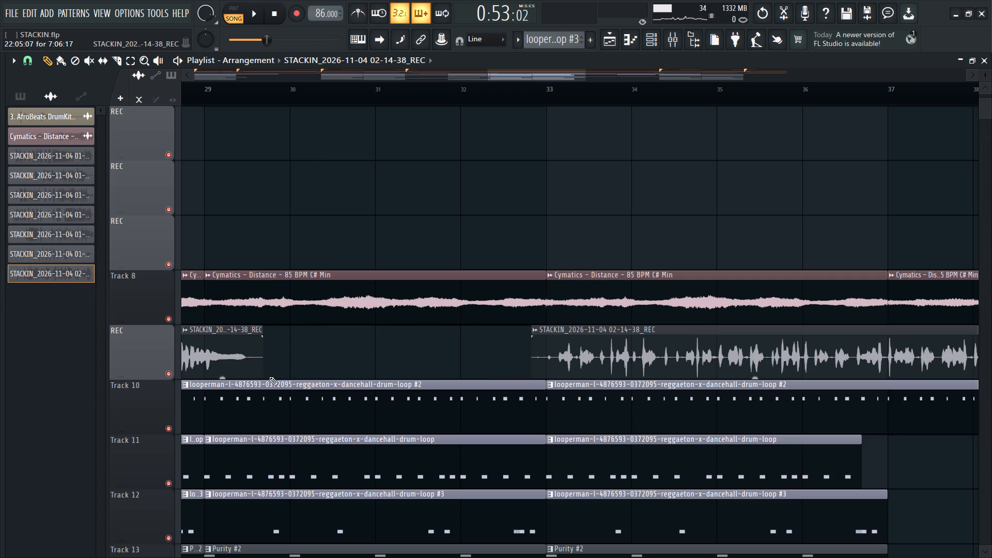
Play the second vocal slice from around bar 39 toward the hook, and replay it from around bar 40.
ctrl+scroll(320, 364, down, 6)
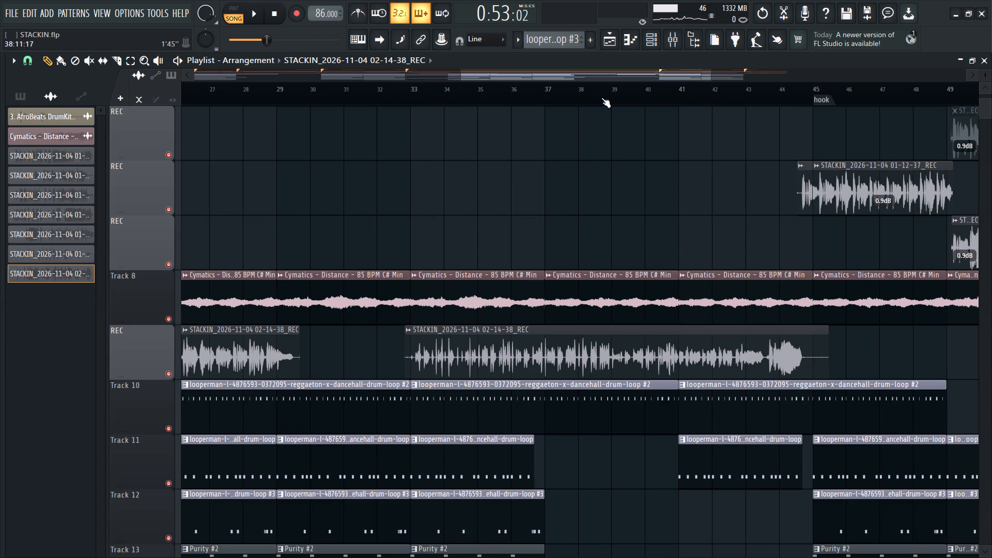
click(601, 98)
key(space)
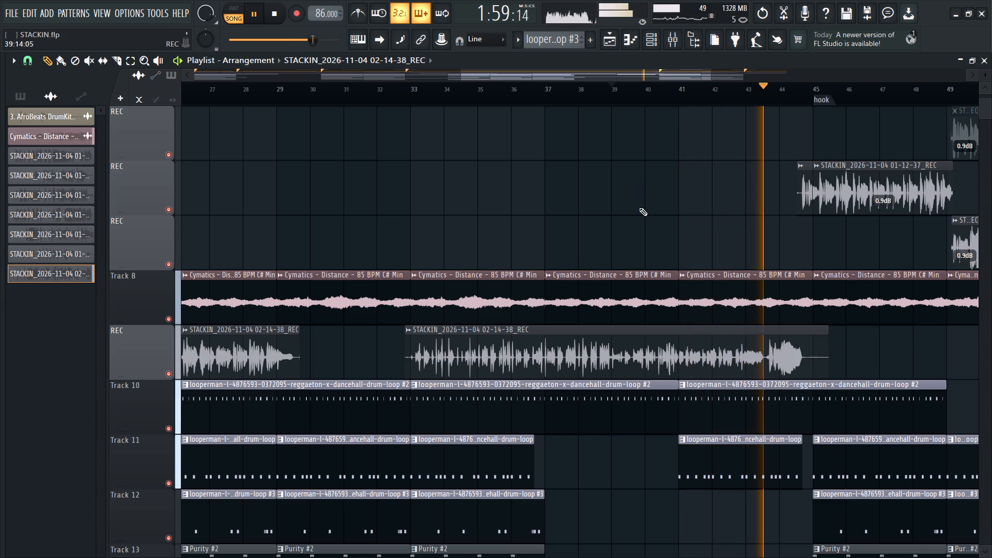
ctrl+scroll(640, 208, down, 3)
click(650, 88)
Slice the second part of the new vocal take at bar 41.
ctrl+scroll(750, 339, up, 7)
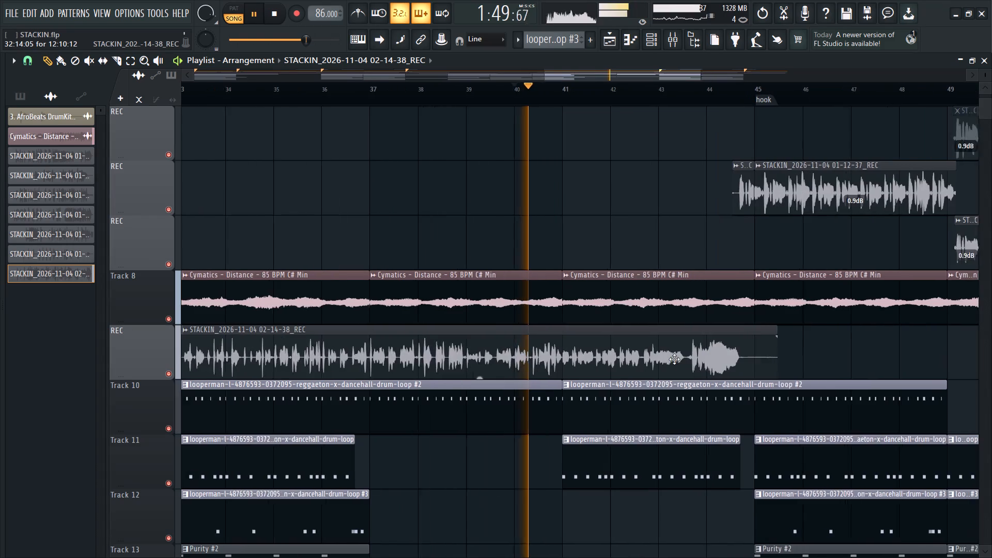
ctrl+scroll(537, 357, up, 4)
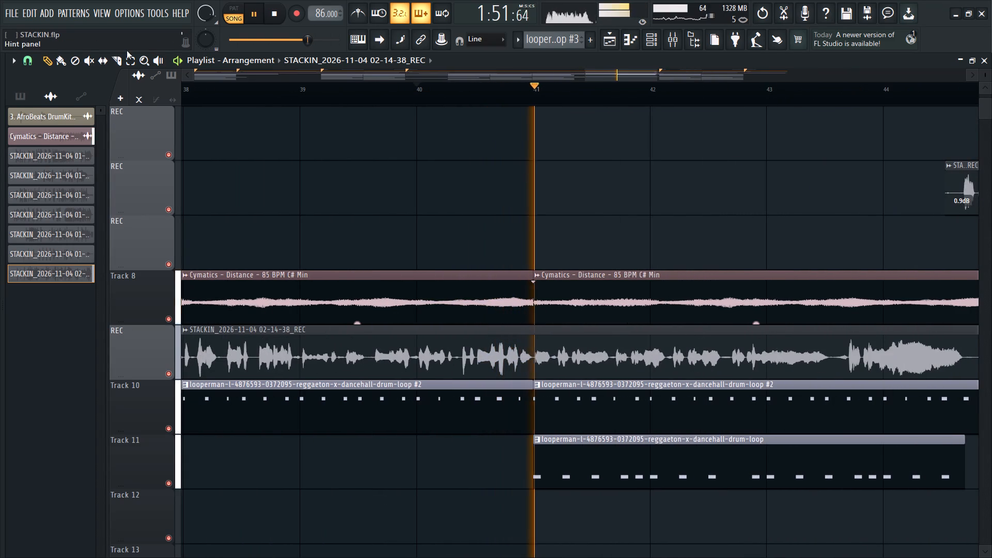
click(120, 61)
ctrl+scroll(556, 366, up, 6)
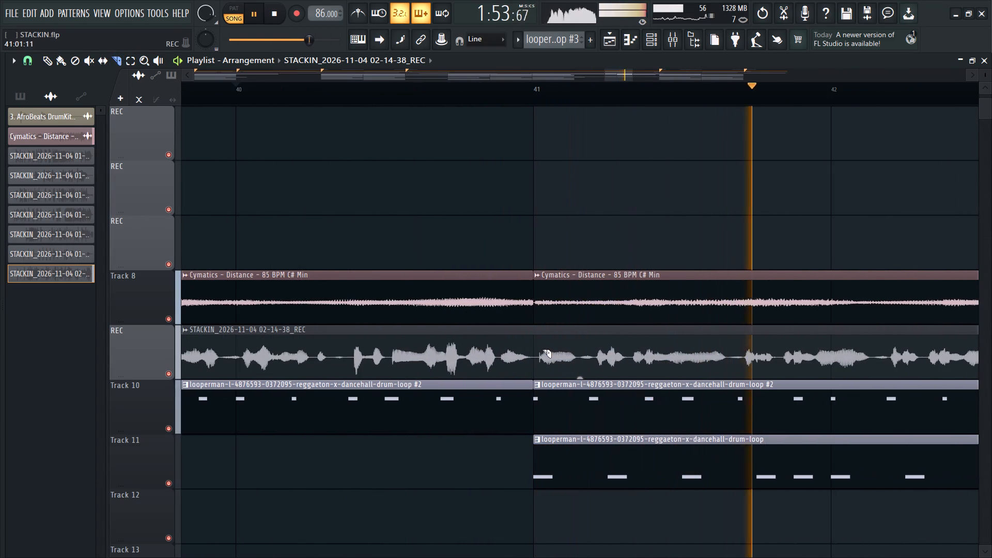
alt+drag(534, 343, 535, 375)
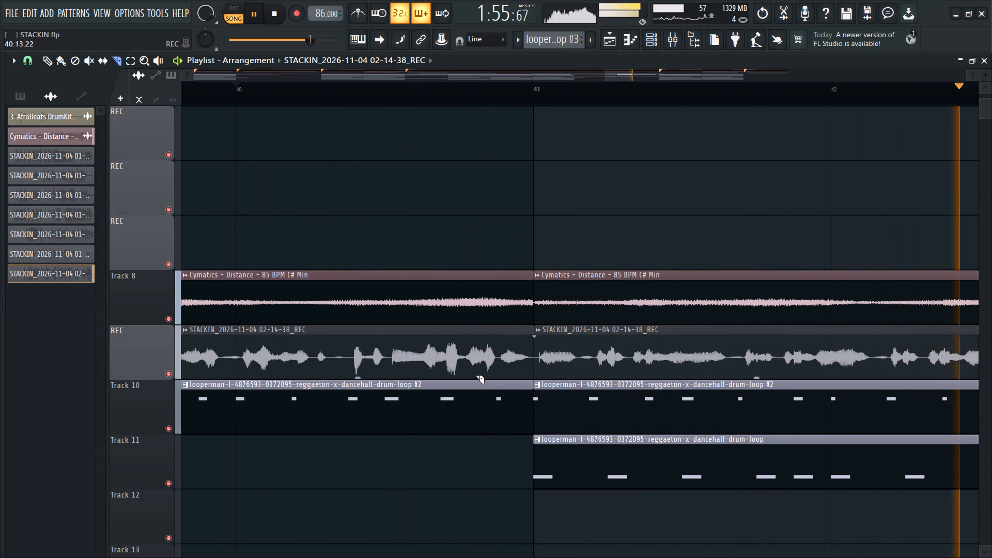
Play the vocal slice at bar 41 toward the hook, and nudge it slightly earlier to start at 40:16:22.
ctrl+scroll(472, 373, down, 6)
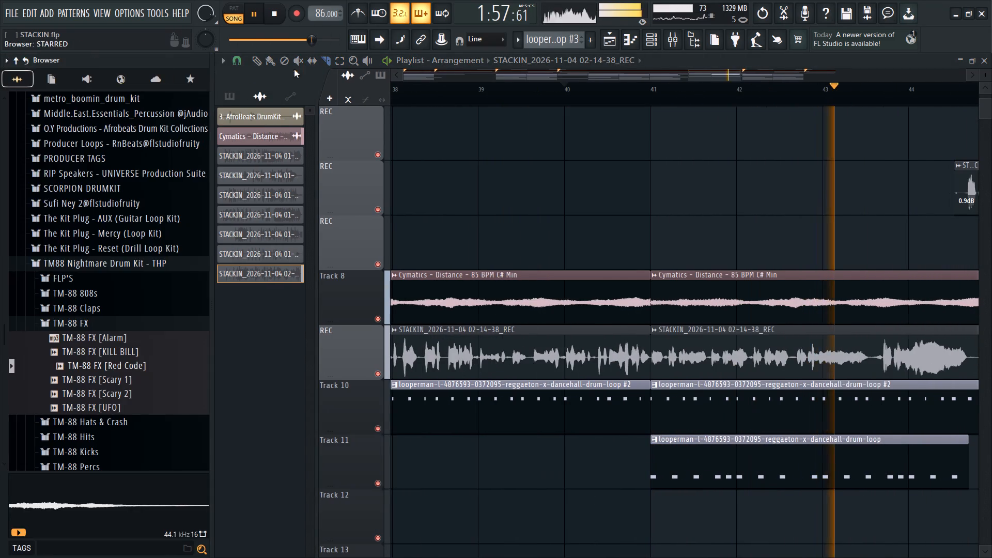
click(51, 65)
ctrl+scroll(857, 315, up, 7)
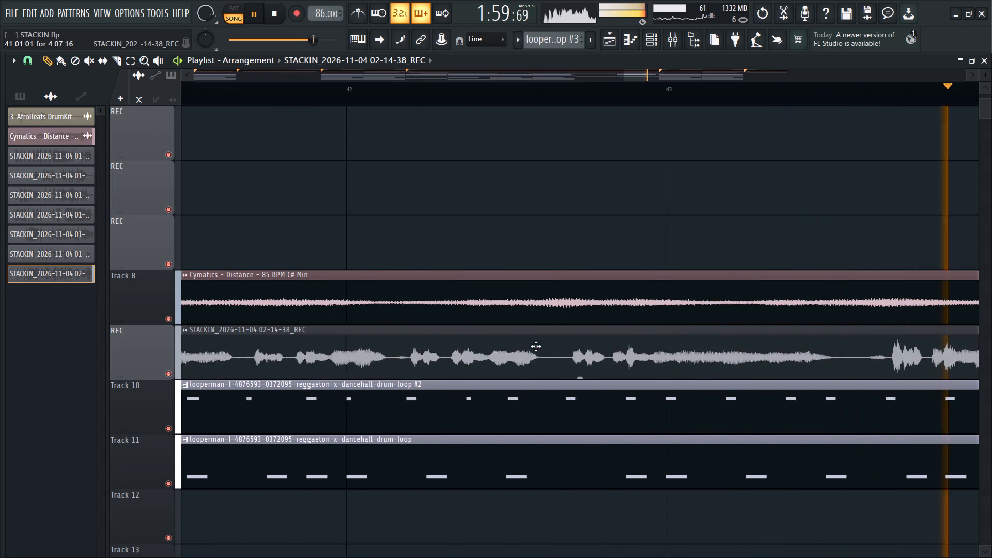
ctrl+scroll(478, 363, down, 8)
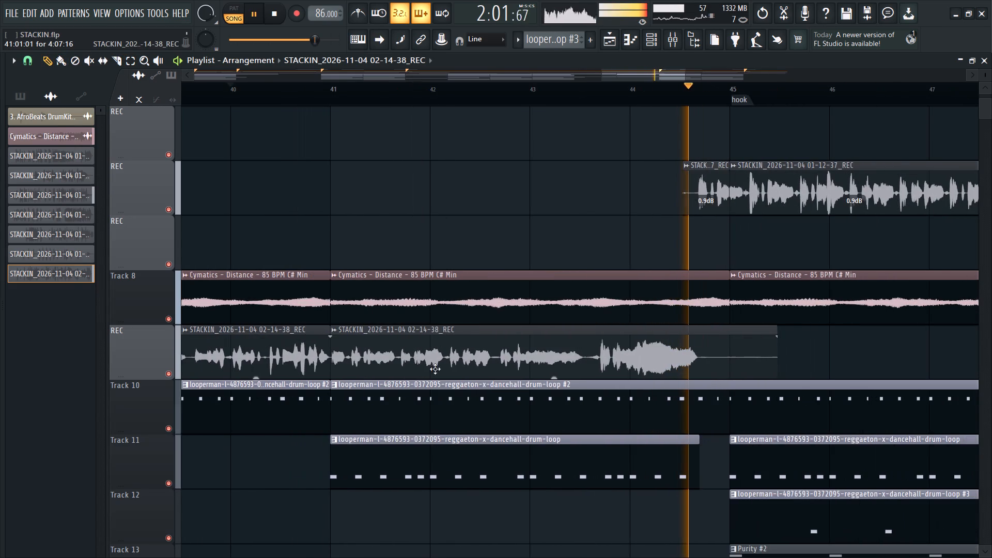
ctrl+scroll(293, 355, up, 9)
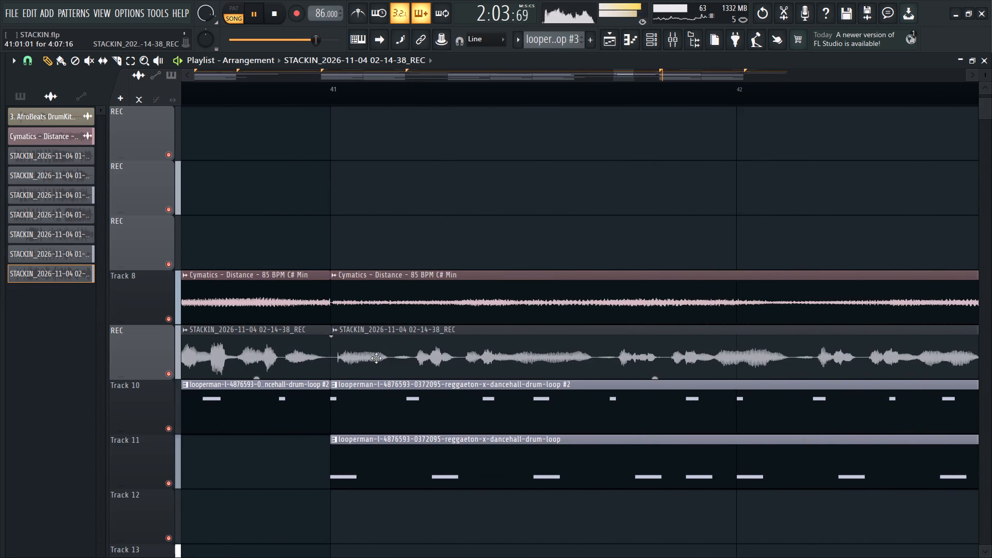
key(space)
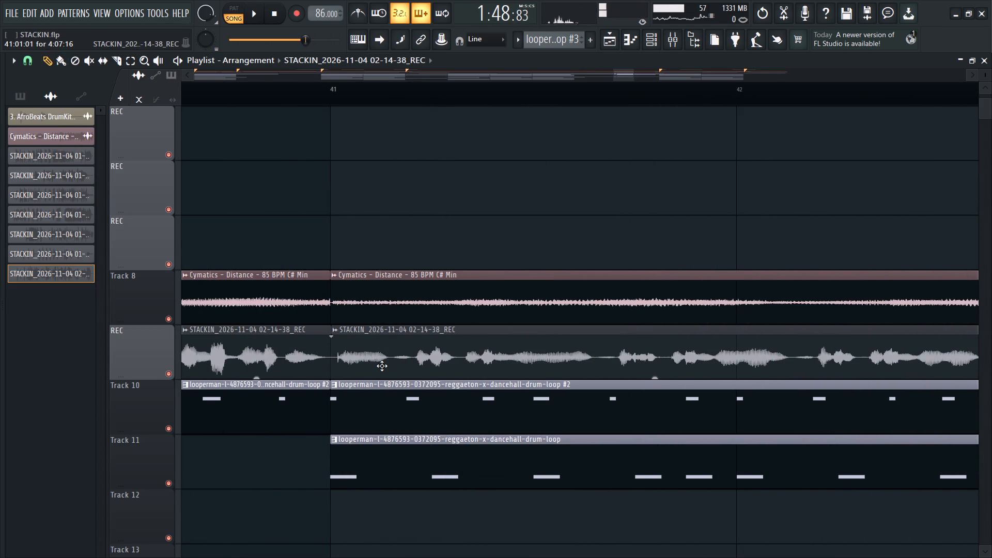
alt+click(382, 366)
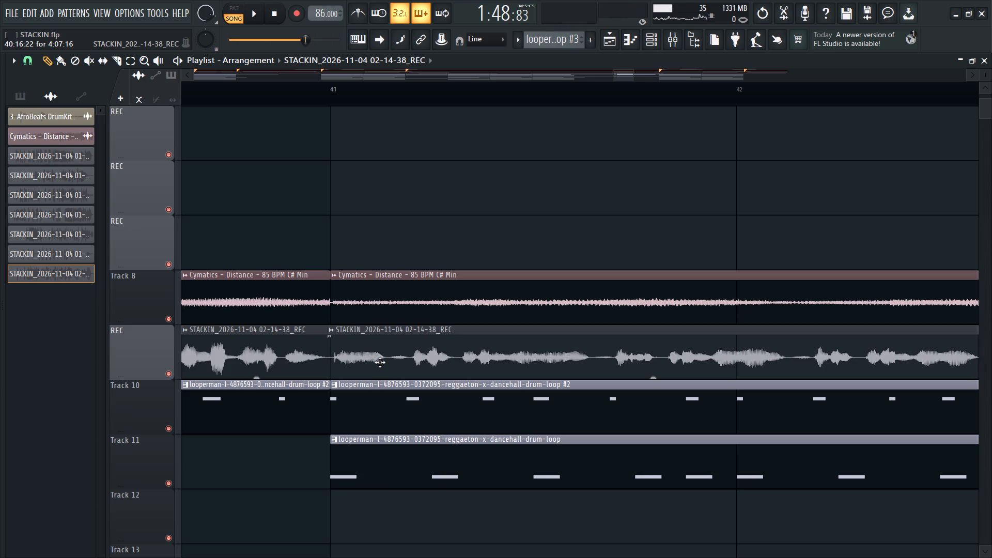
Replay the transition around bar 41 and nudge the last vocal slice a touch earlier to start at 40:16:21.
key(space)
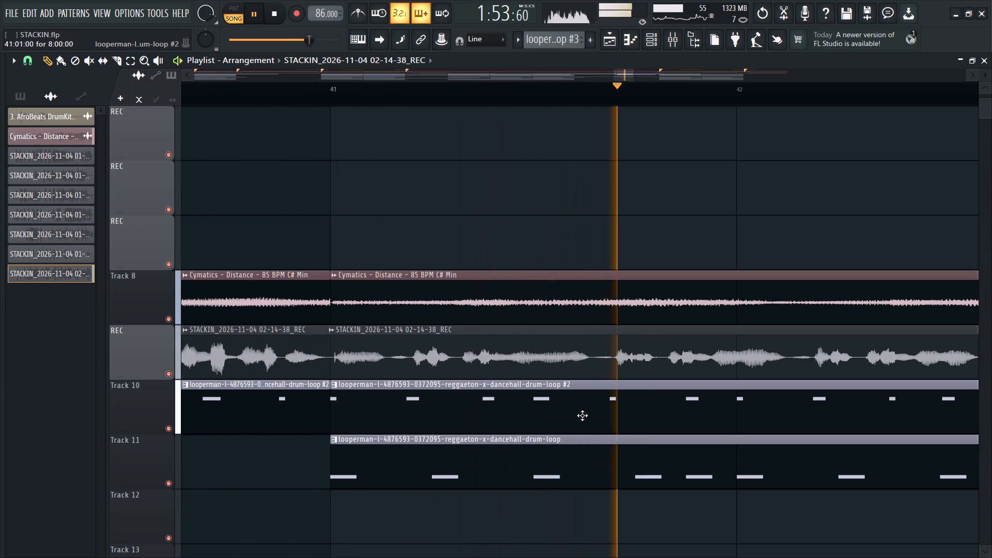
ctrl+scroll(462, 372, down, 6)
ctrl+scroll(575, 379, down, 2)
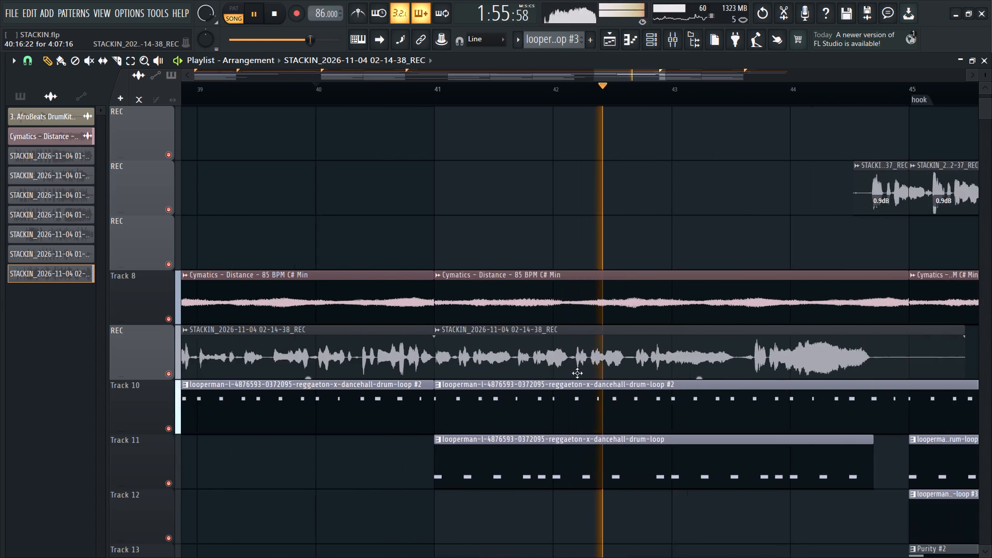
ctrl+scroll(805, 367, up, 3)
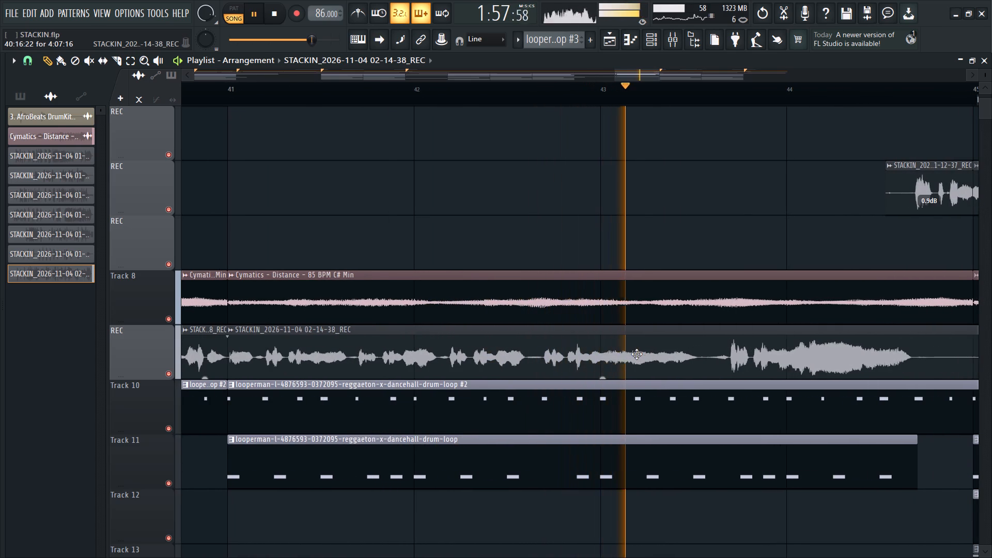
ctrl+scroll(637, 354, down, 4)
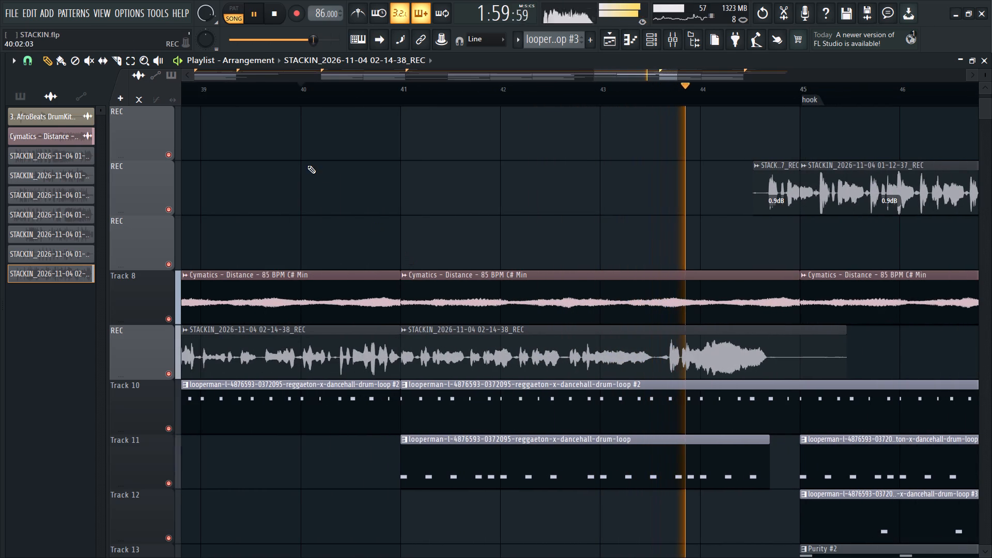
click(285, 82)
ctrl+scroll(403, 329, up, 6)
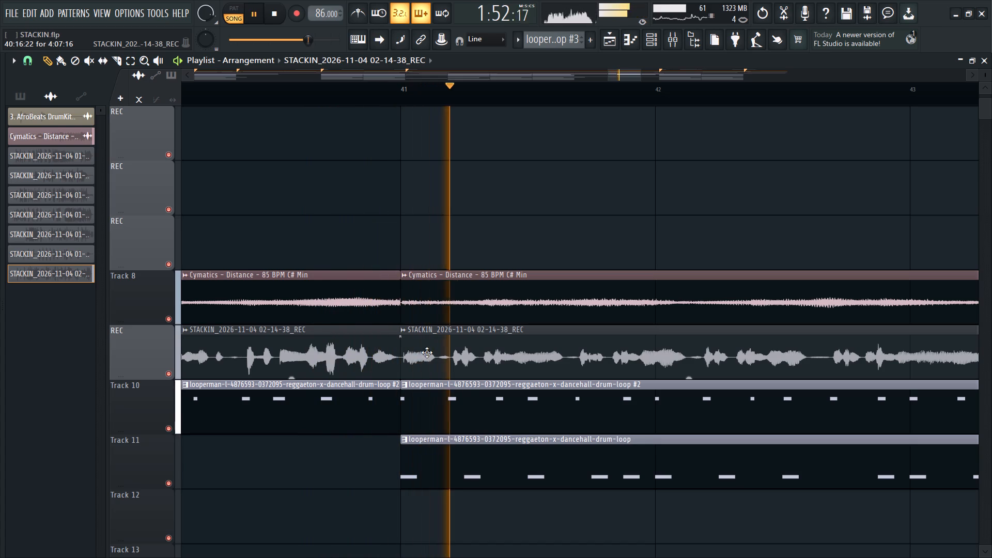
ctrl+scroll(420, 351, down, 2)
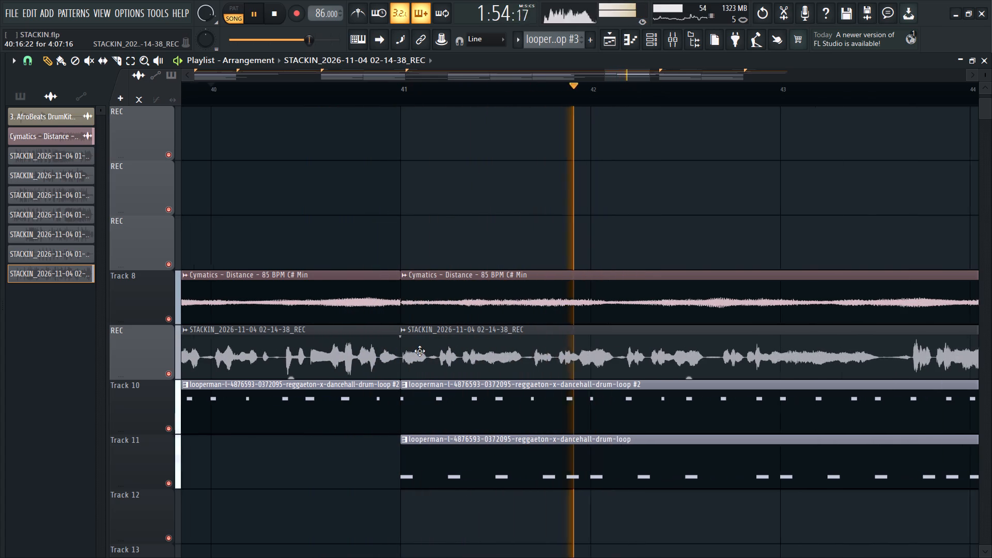
ctrl+scroll(554, 361, up, 4)
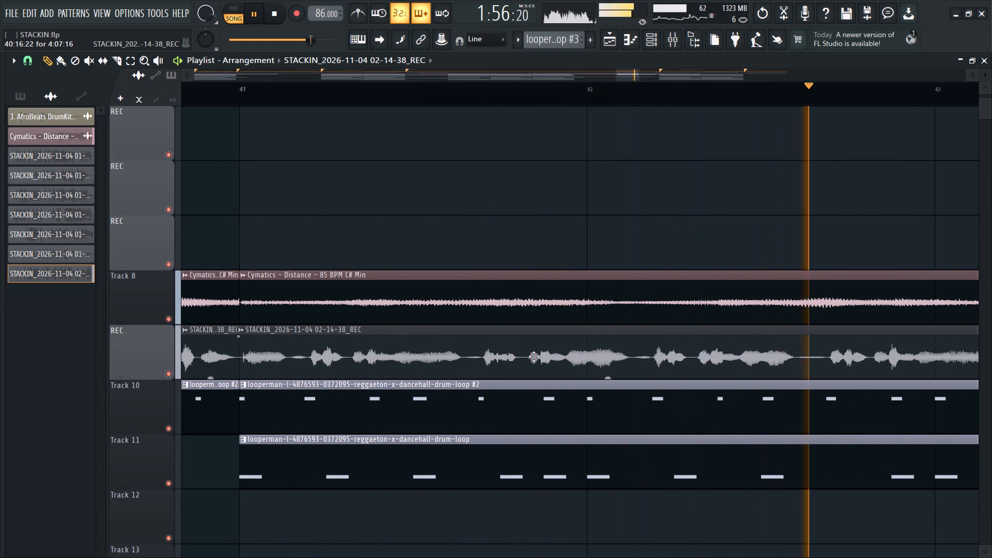
alt+click(531, 357)
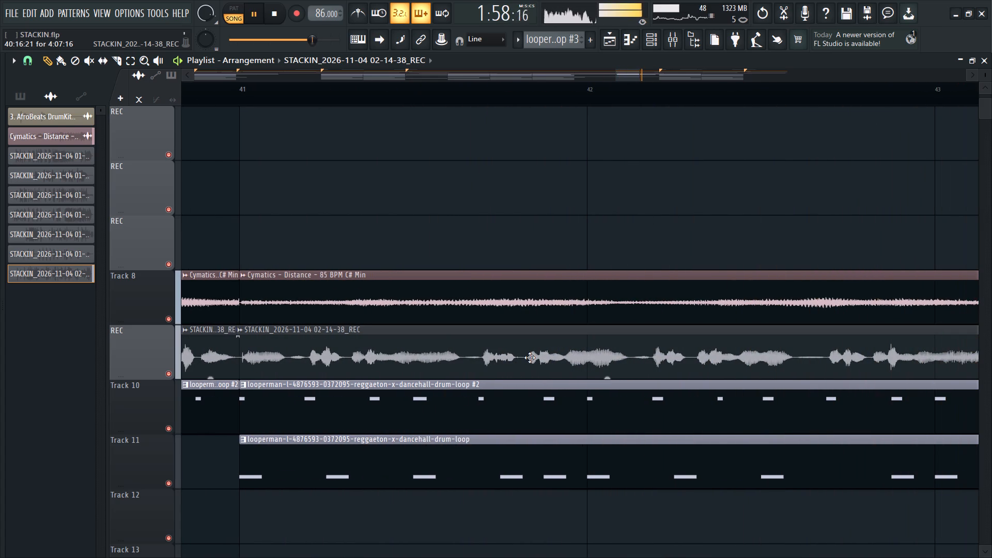
Lower the Mix level automation point at the start of the hook to the bottom of its clip.
ctrl+scroll(425, 344, down, 6)
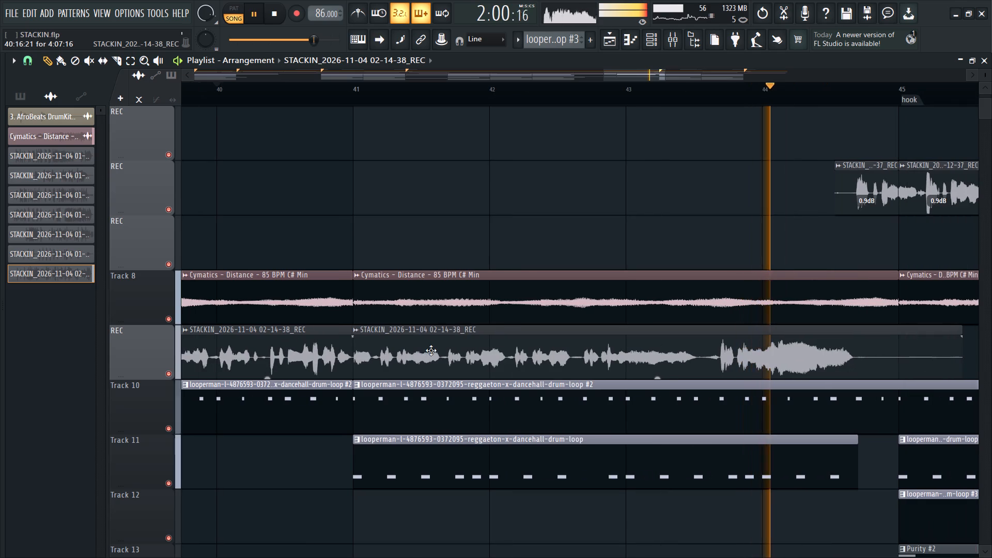
ctrl+scroll(463, 353, down, 6)
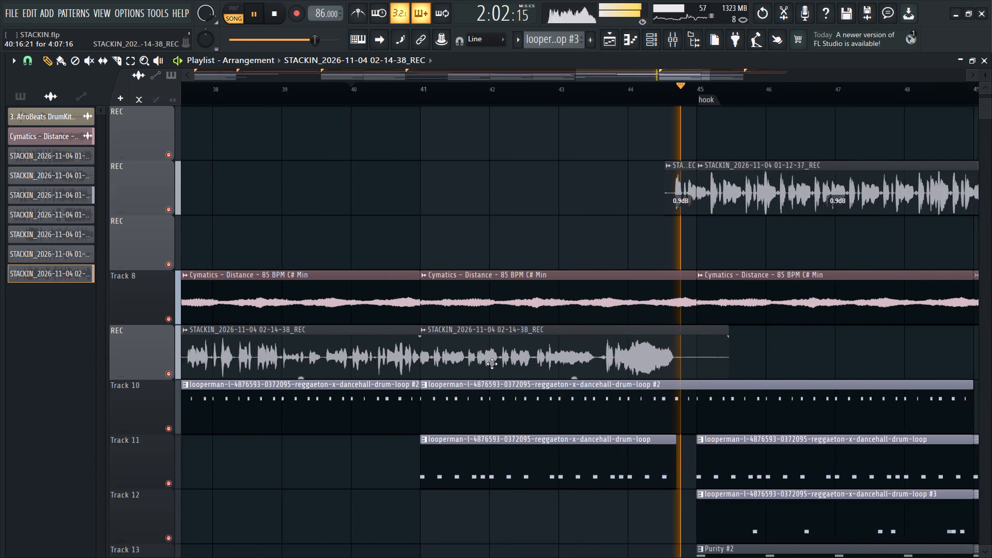
ctrl+scroll(492, 364, down, 3)
scroll(594, 336, up, 3)
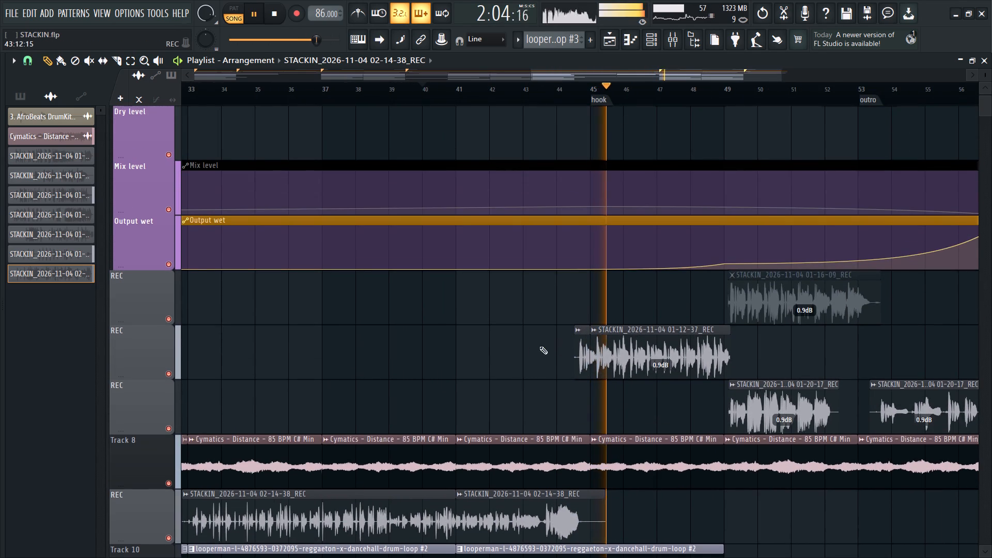
ctrl+scroll(487, 354, down, 2)
ctrl+scroll(521, 221, down, 3)
scroll(514, 239, up, 2)
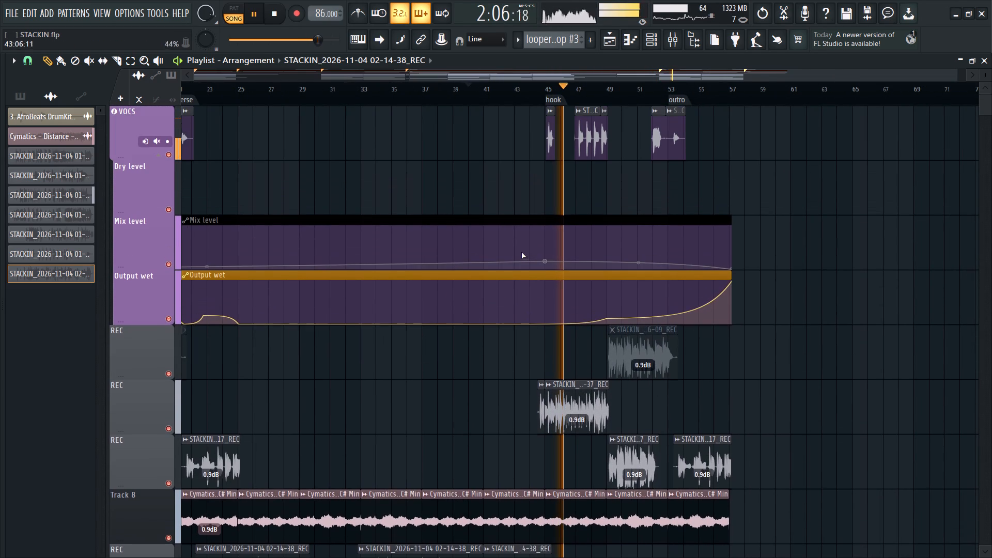
drag(545, 263, 545, 276)
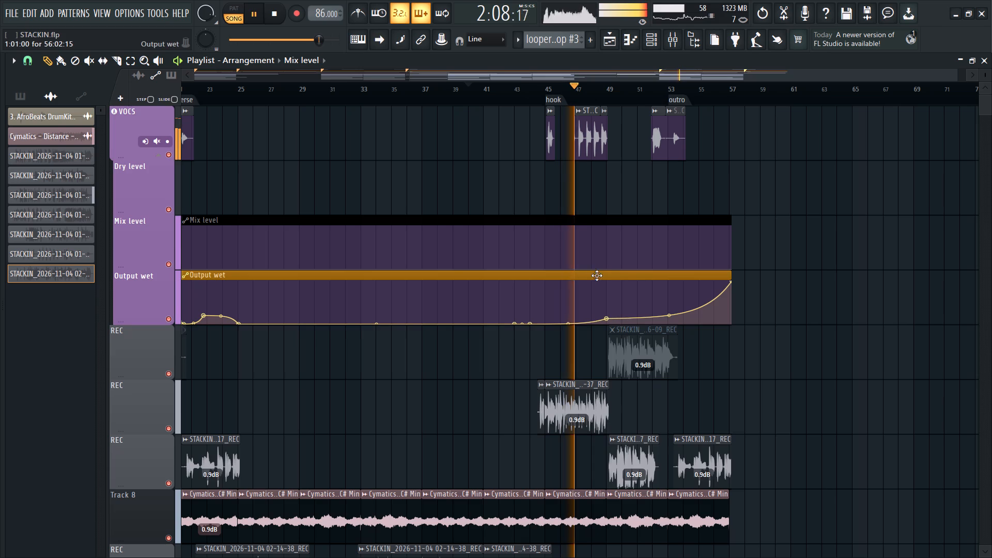
Delete the ISOL8nogpu plugin from slot 9 of the VOCS mixer track.
scroll(582, 285, down, 2)
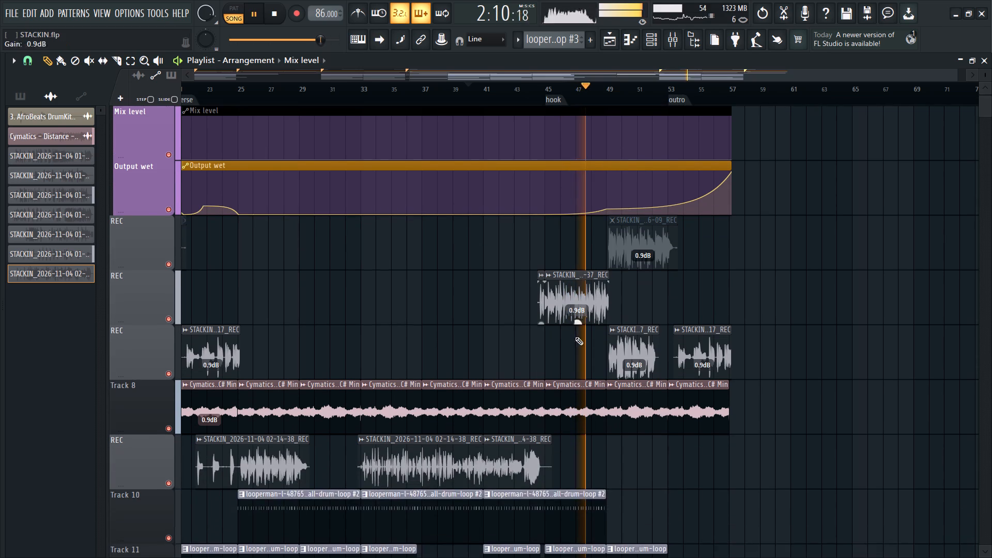
scroll(557, 374, down, 1)
scroll(609, 191, up, 2)
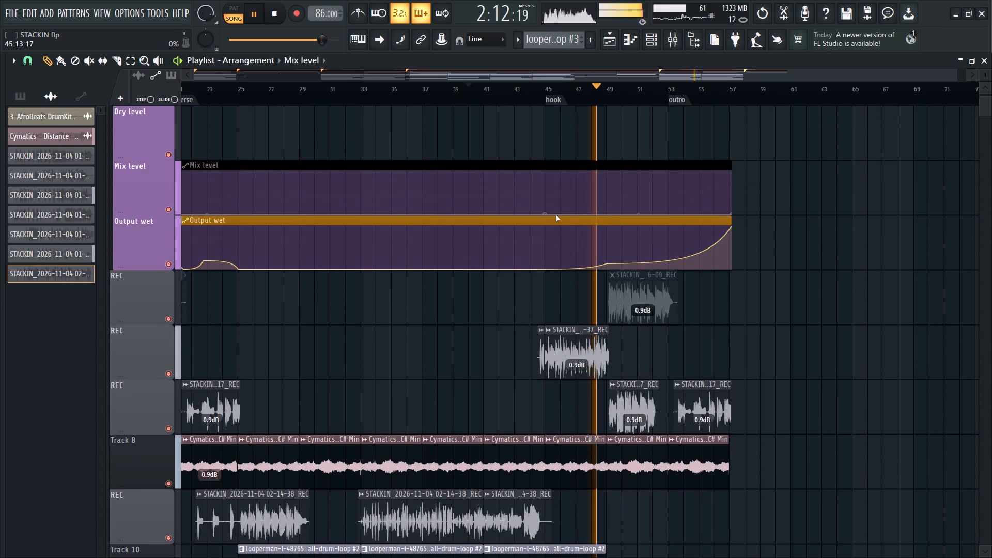
click(675, 42)
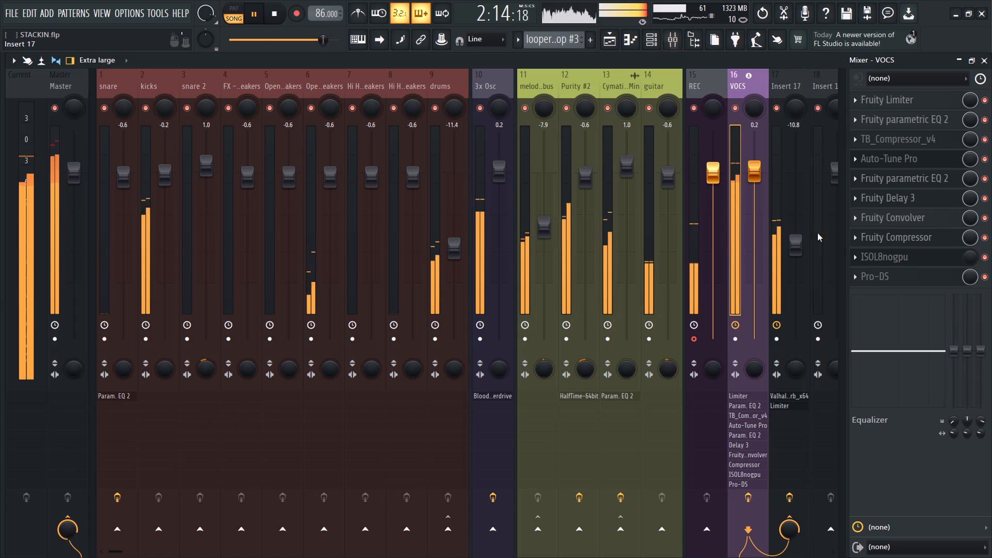
click(856, 256)
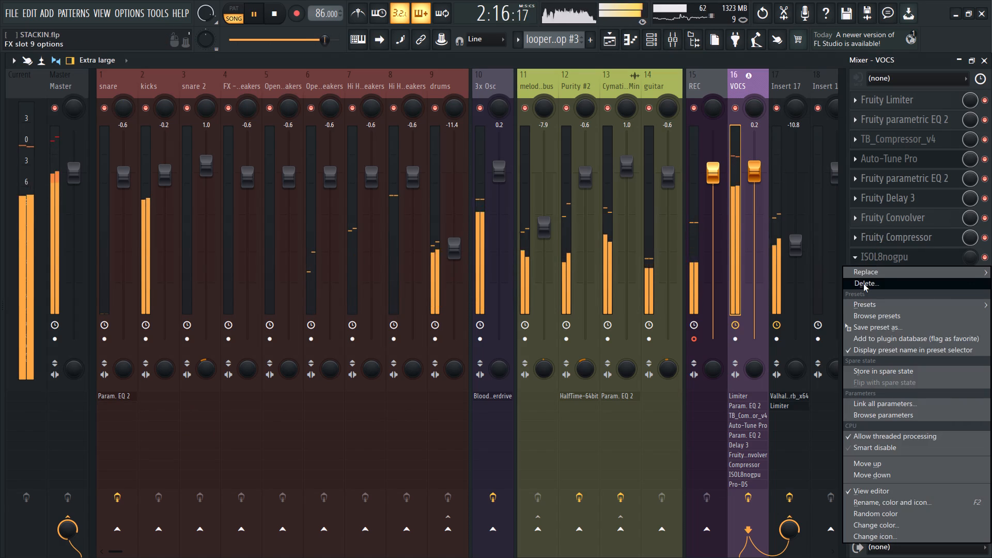
click(863, 284)
click(535, 327)
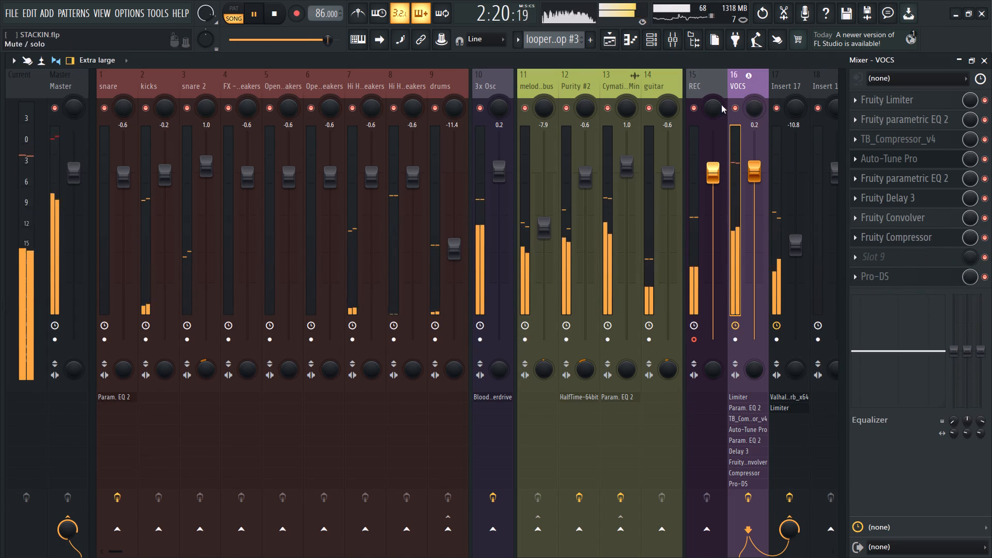
click(740, 80)
Look over the playlist from the vocal automation down to the drum and 3x Osc tracks while the outro plays.
click(615, 44)
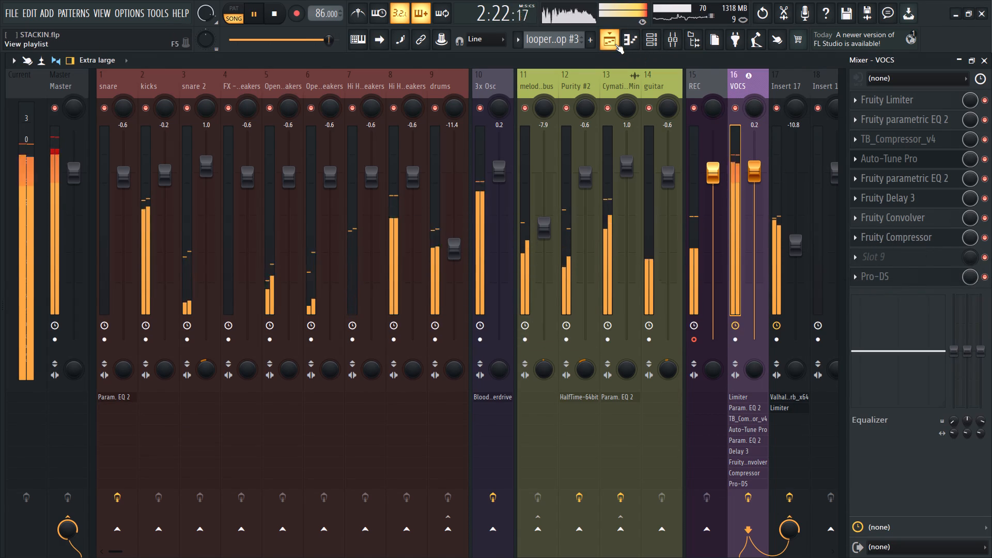
scroll(653, 332, up, 5)
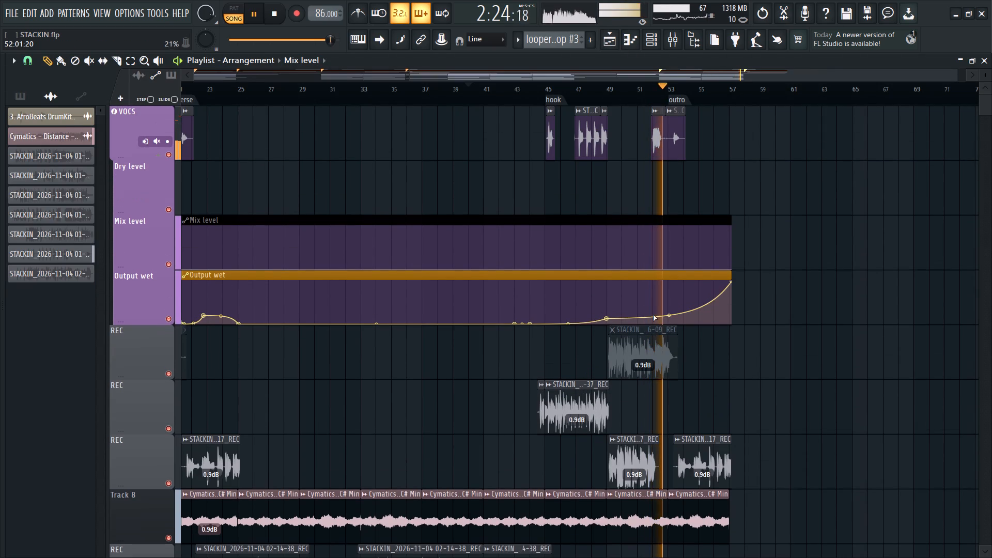
scroll(653, 315, up, 1)
scroll(659, 319, down, 6)
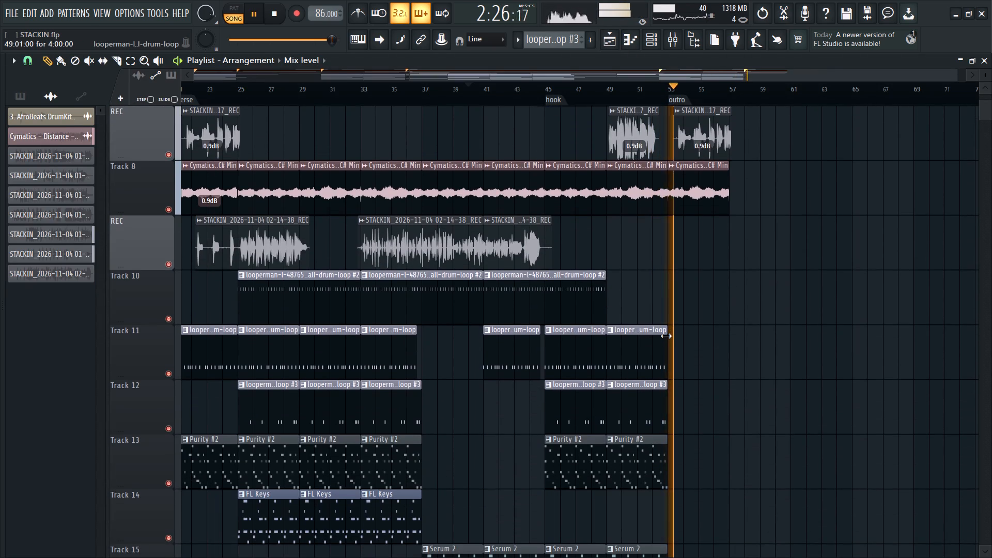
scroll(666, 336, down, 3)
scroll(687, 380, down, 8)
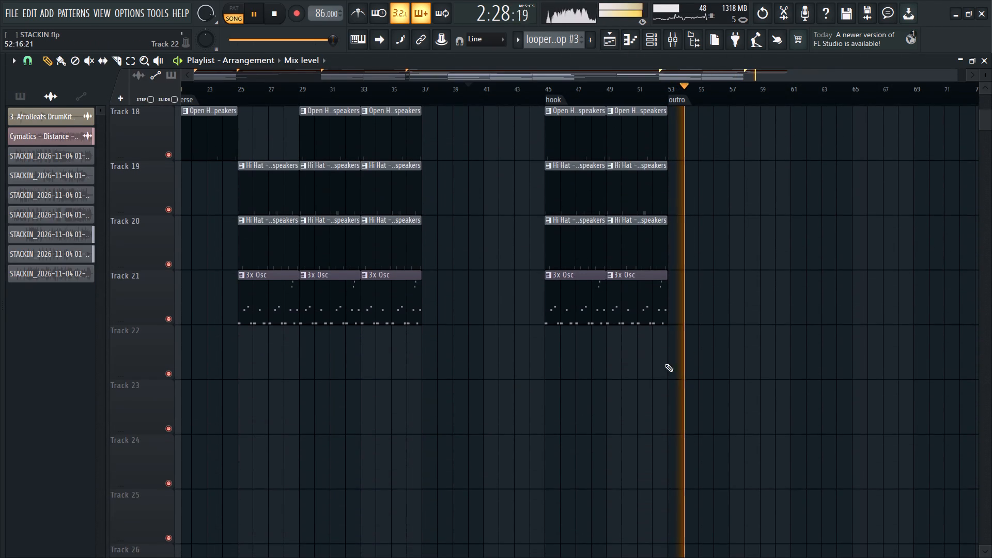
ctrl+scroll(649, 355, up, 20)
ctrl+scroll(649, 355, up, 3)
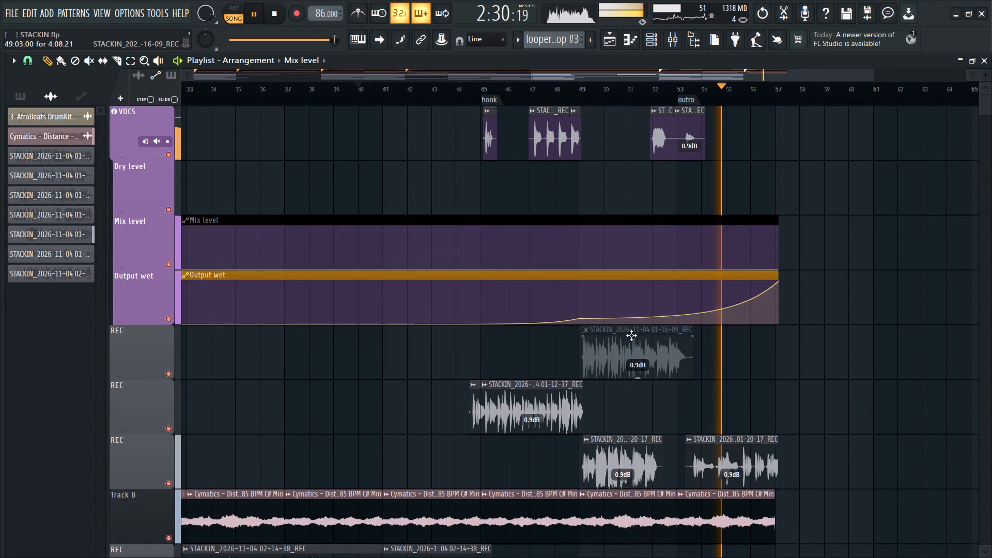
ctrl+scroll(582, 333, down, 4)
scroll(585, 343, down, 3)
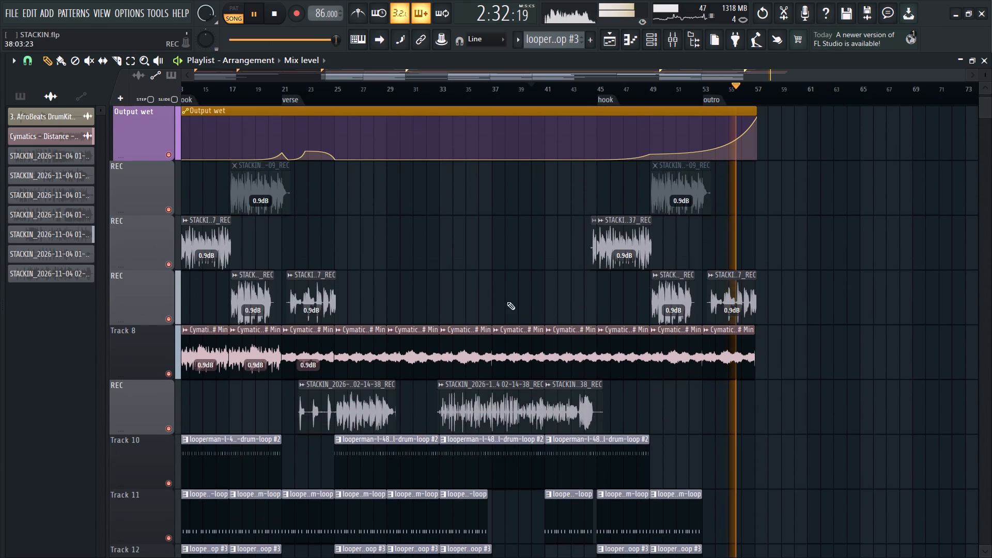
ctrl+scroll(502, 298, down, 3)
scroll(585, 292, up, 3)
scroll(578, 299, down, 2)
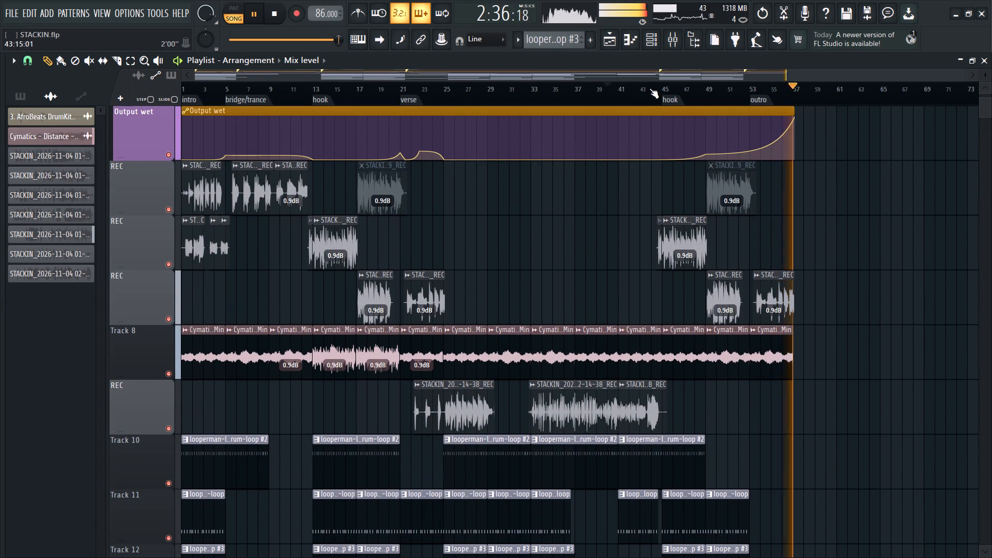
Delete the middle slice of the new vocal take, between bars 33 and 41.
ctrl+scroll(626, 339, up, 3)
right_click(569, 408)
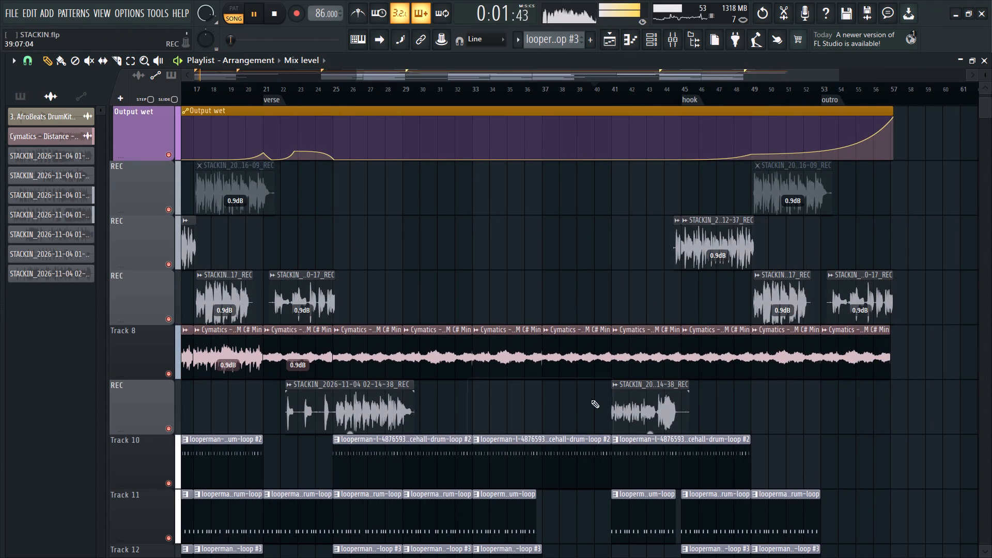
Restart the song from the beginning and inspect the effect slots of the REC and VOCS mixer tracks.
ctrl+scroll(508, 404, down, 4)
ctrl+scroll(486, 405, up, 4)
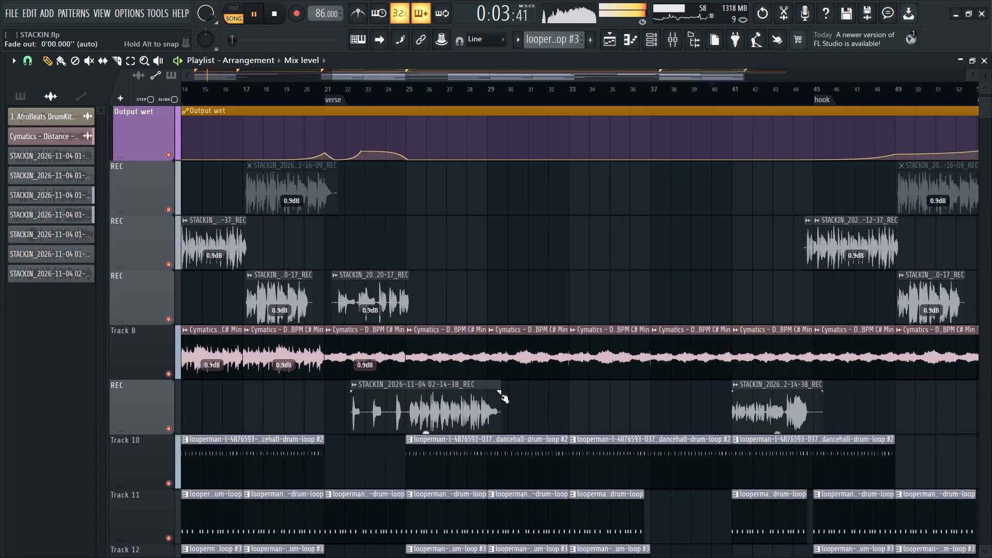
ctrl+scroll(502, 397, down, 4)
ctrl+scroll(688, 406, up, 4)
ctrl+scroll(714, 229, up, 3)
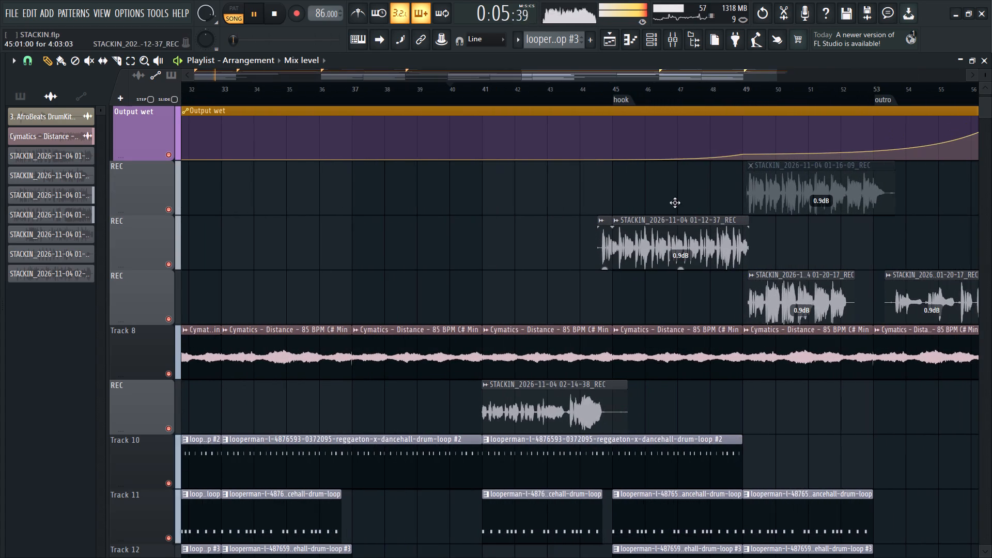
click(669, 34)
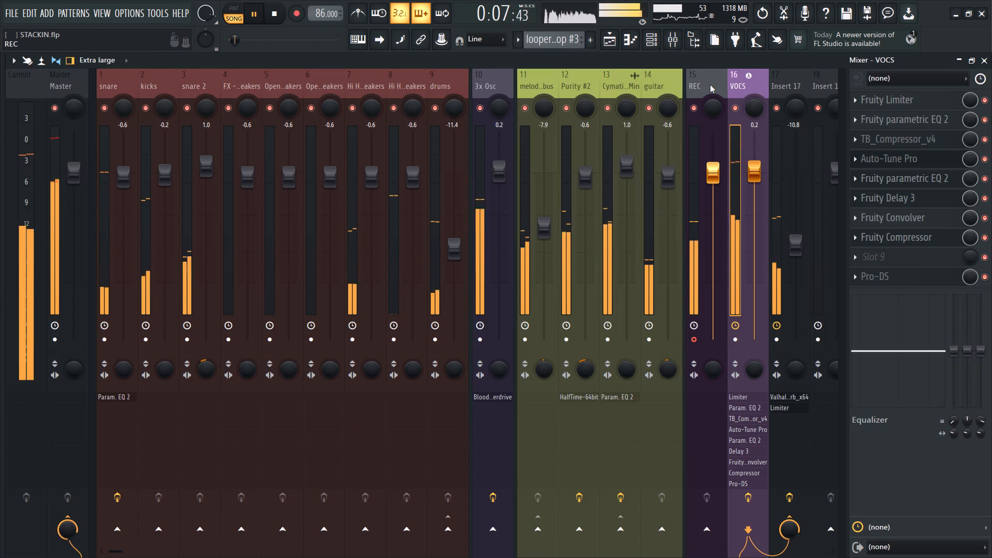
key(space)
click(284, 4)
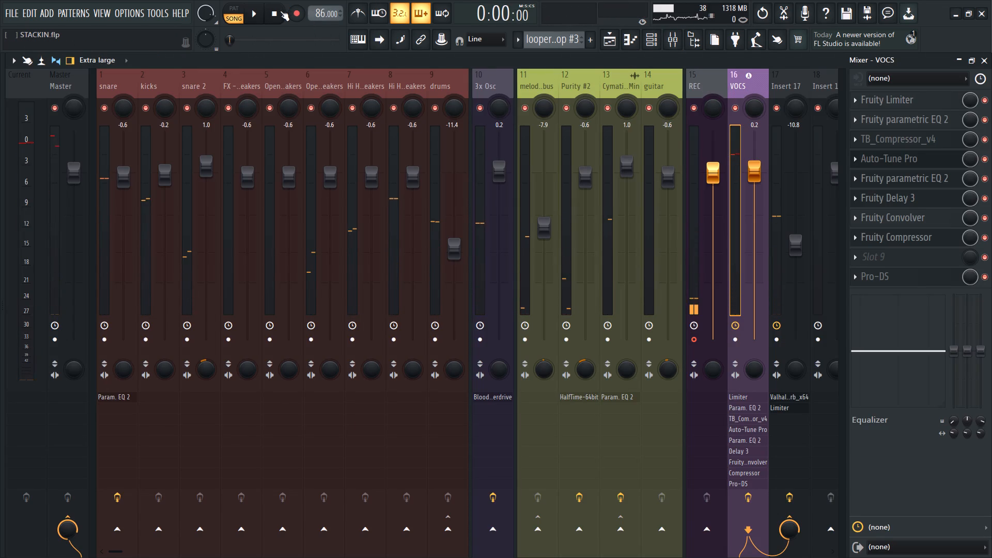
key(space)
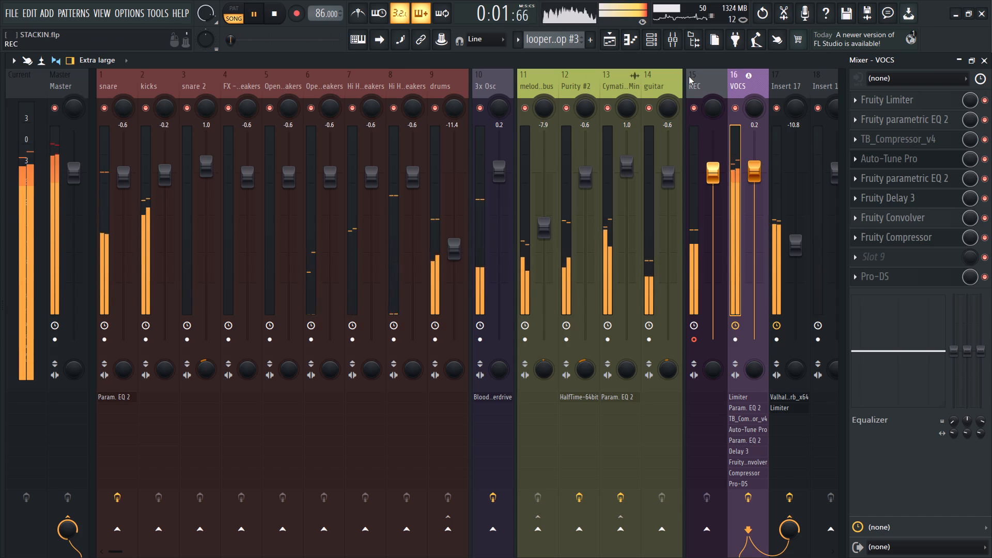
click(698, 81)
scroll(690, 76, down, 1)
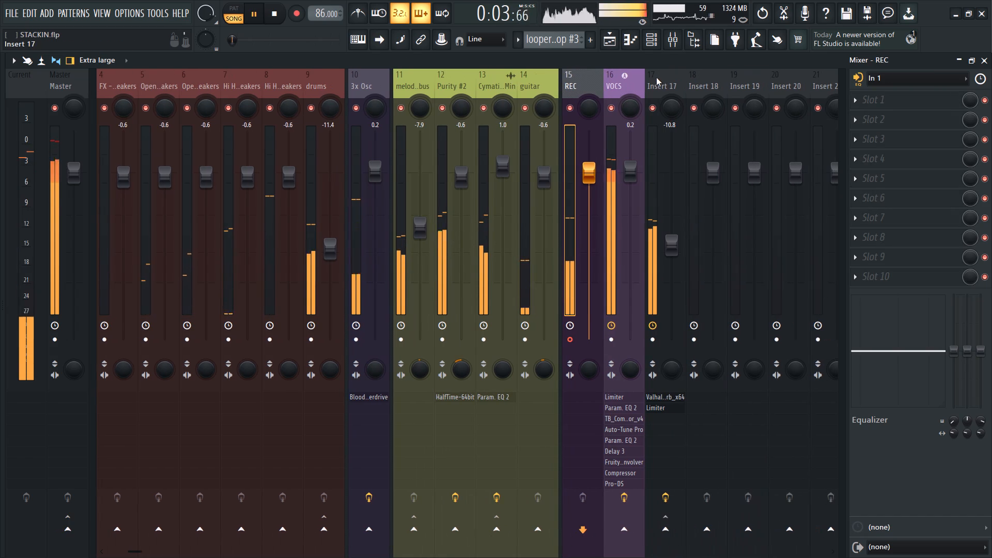
click(629, 70)
Look over the vocal clips in the intro and bridge/trance sections of the playlist while the song plays.
click(610, 39)
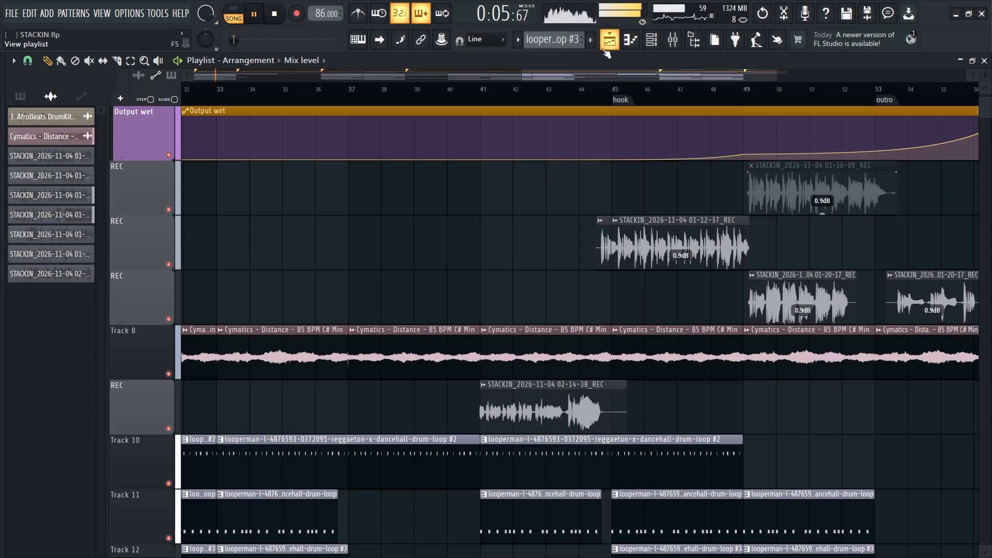
ctrl+scroll(328, 223, down, 10)
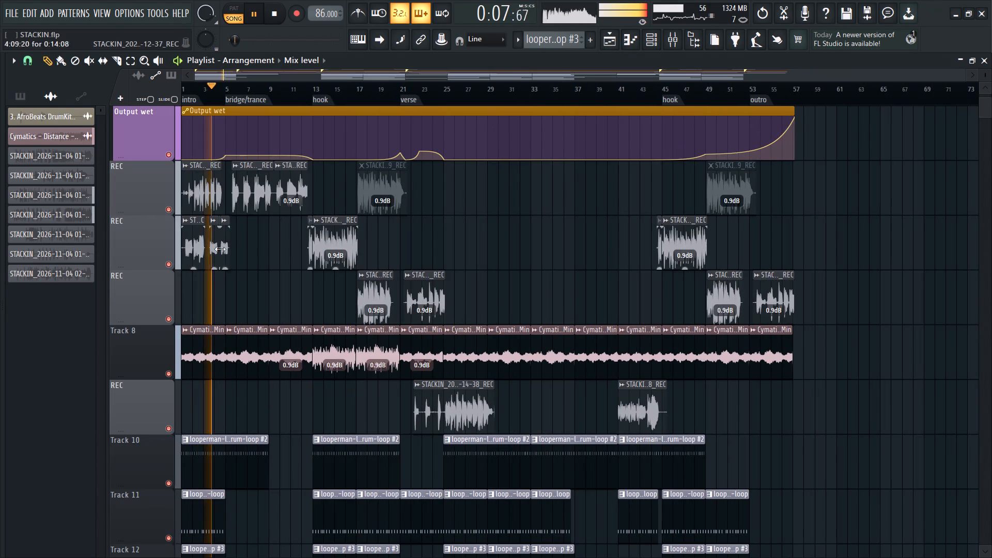
ctrl+scroll(166, 201, up, 12)
ctrl+drag(303, 189, 430, 191)
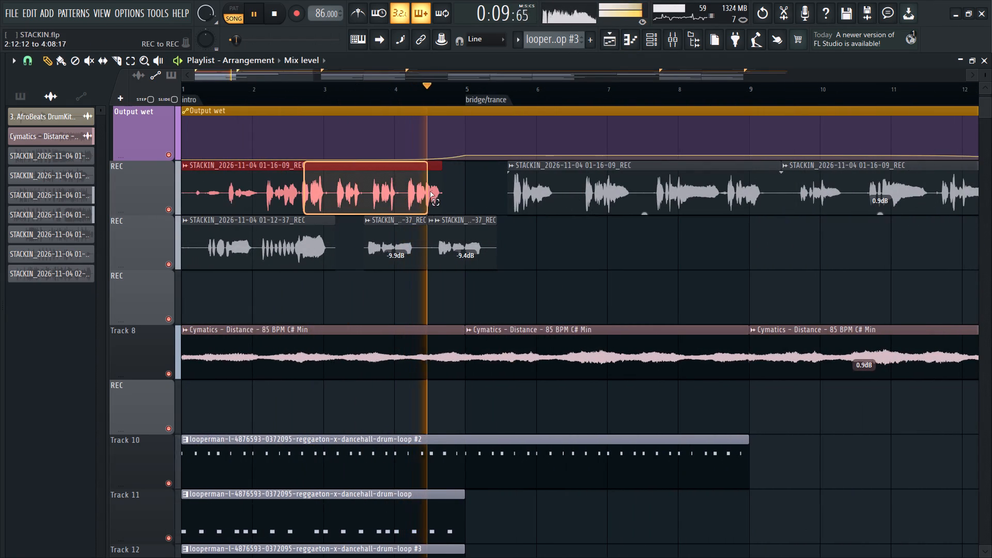
ctrl+drag(430, 191, 434, 193)
ctrl+scroll(374, 242, down, 3)
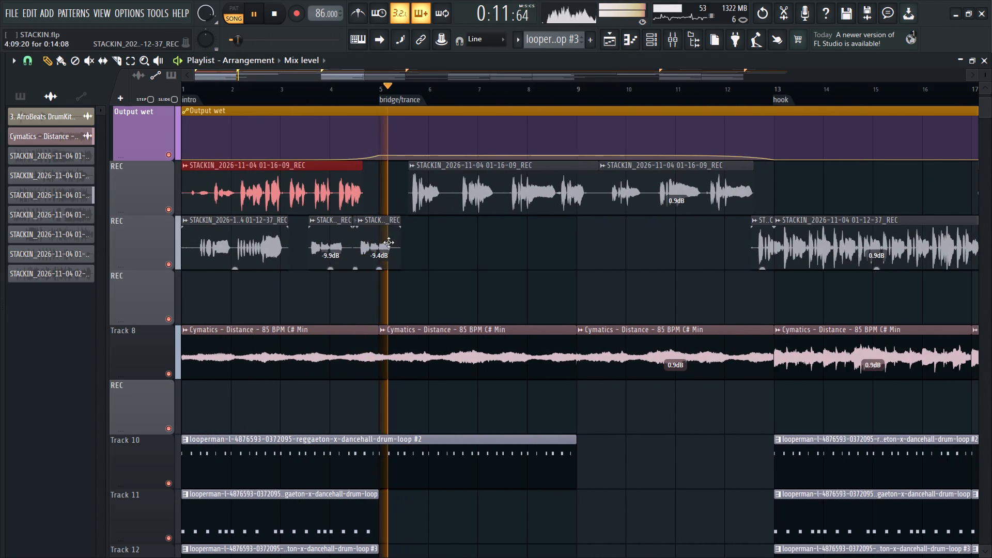
ctrl+scroll(410, 257, down, 2)
ctrl+scroll(438, 250, up, 4)
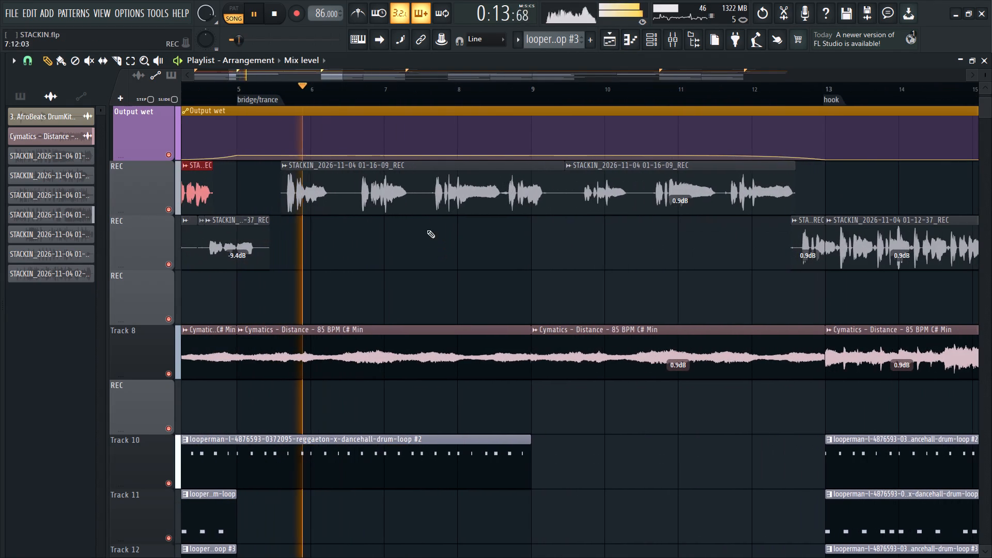
Bypass the Fruity Compressor in slot 8 of the VOCS mixer track, then delete it from the slot.
click(675, 36)
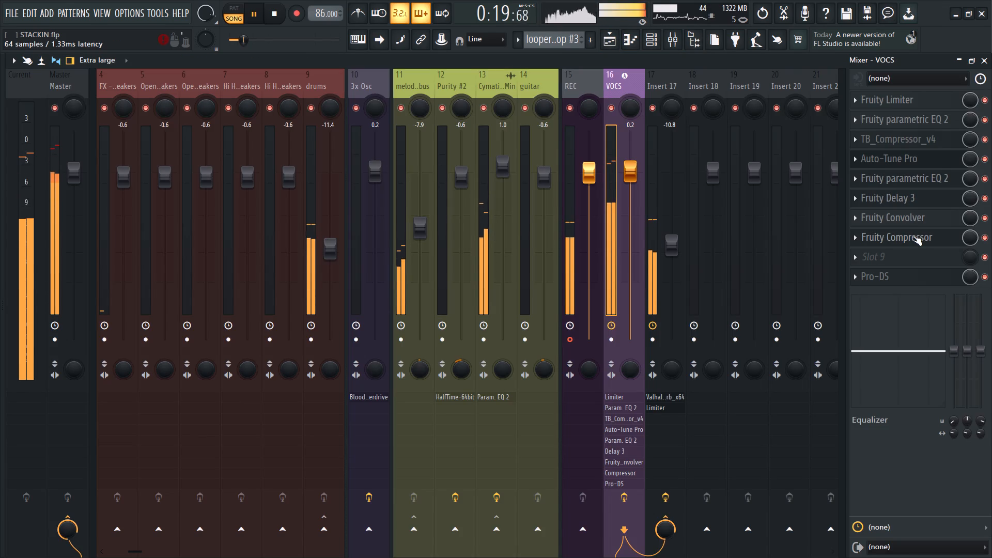
click(981, 237)
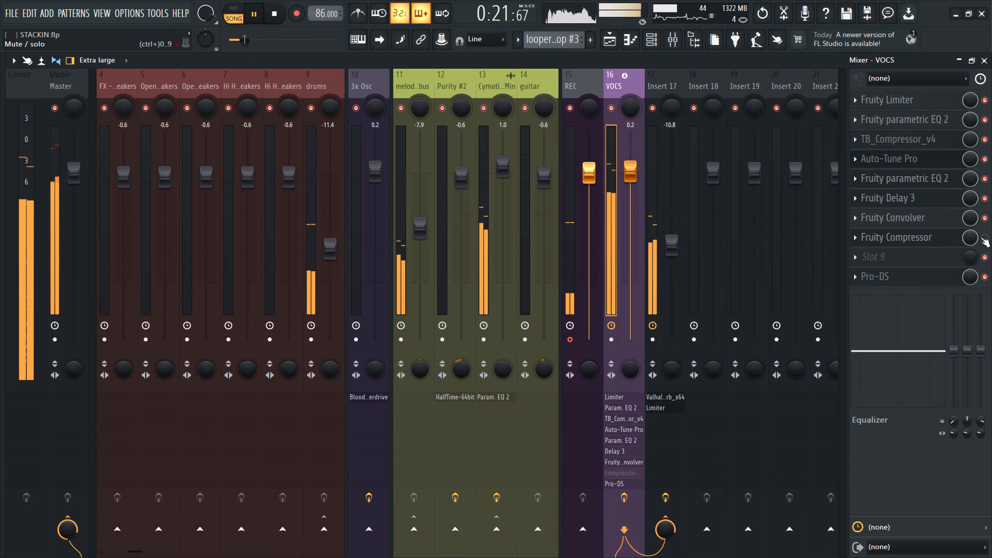
click(855, 238)
click(863, 265)
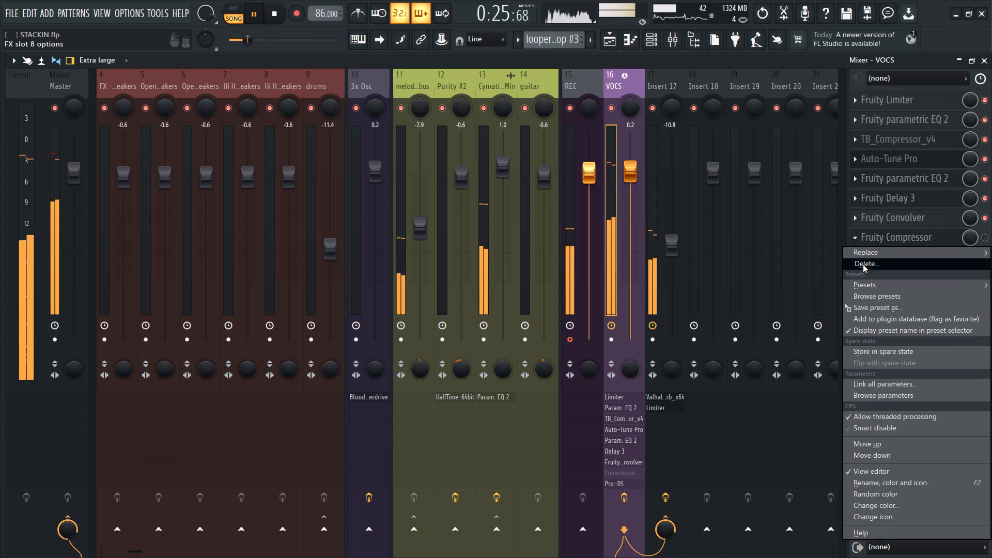
click(548, 332)
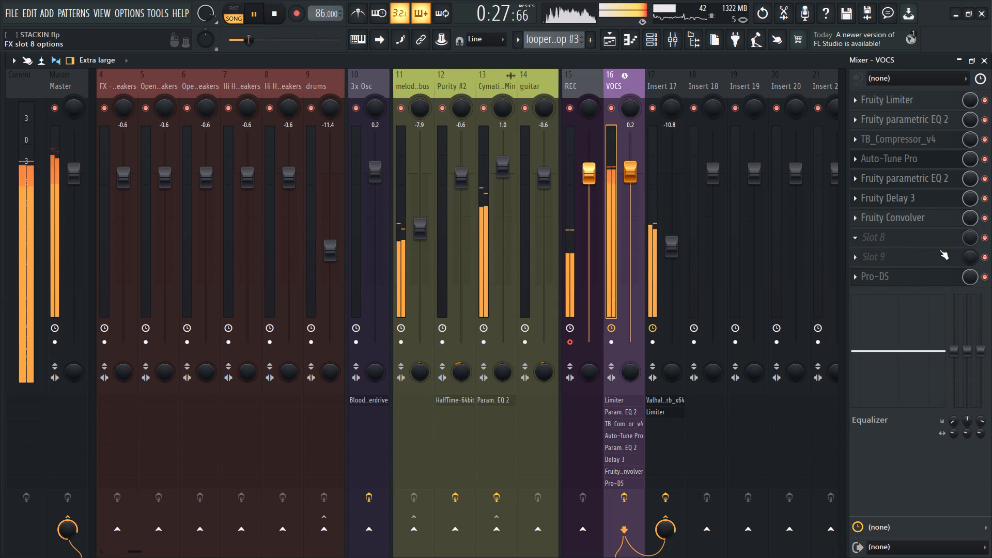
Move Pro-DS up the VOCS effect chain to slot 7, ahead of Fruity Convolver.
scroll(898, 282, up, 2)
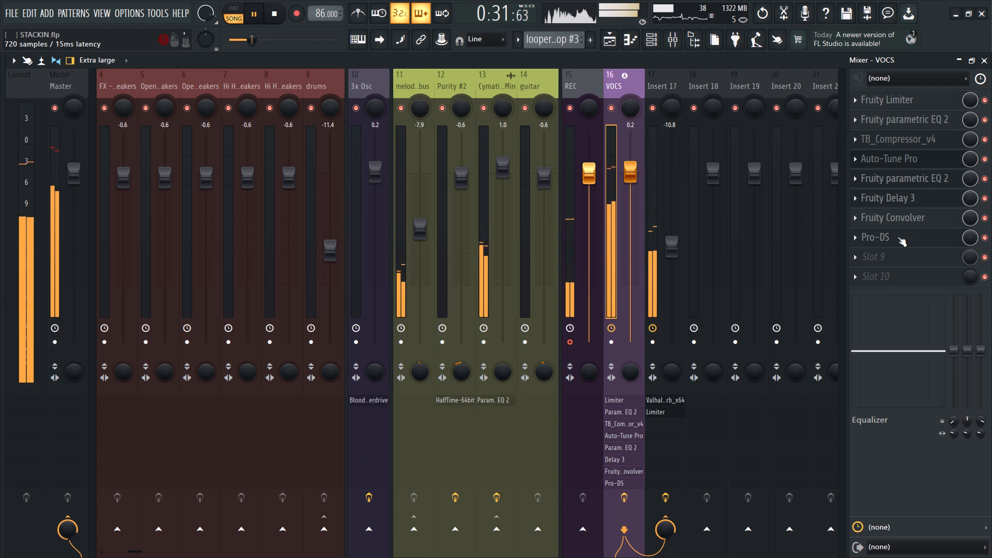
scroll(897, 237, up, 1)
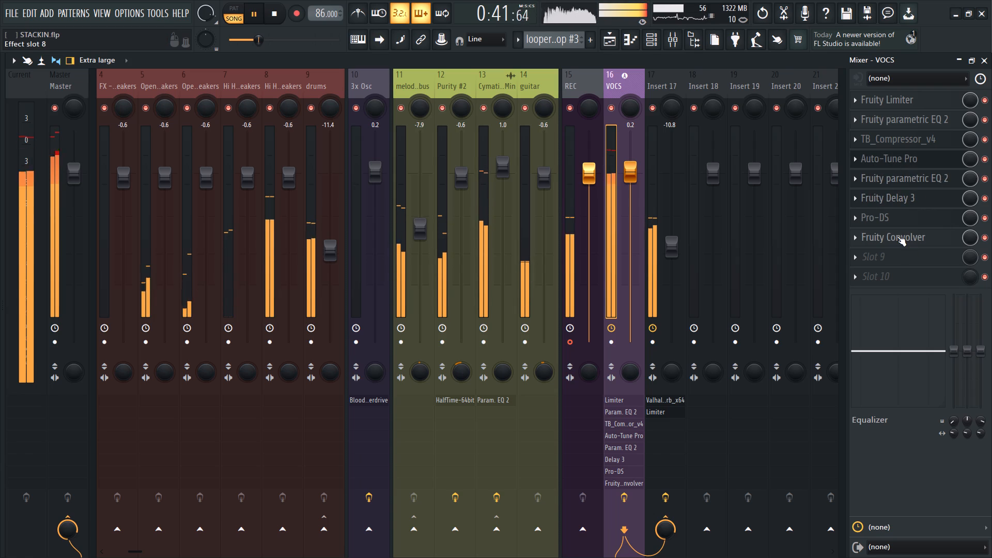
Examine the vocal clips and Output wet automation around the second half of the hook and the verse start during playback.
click(617, 90)
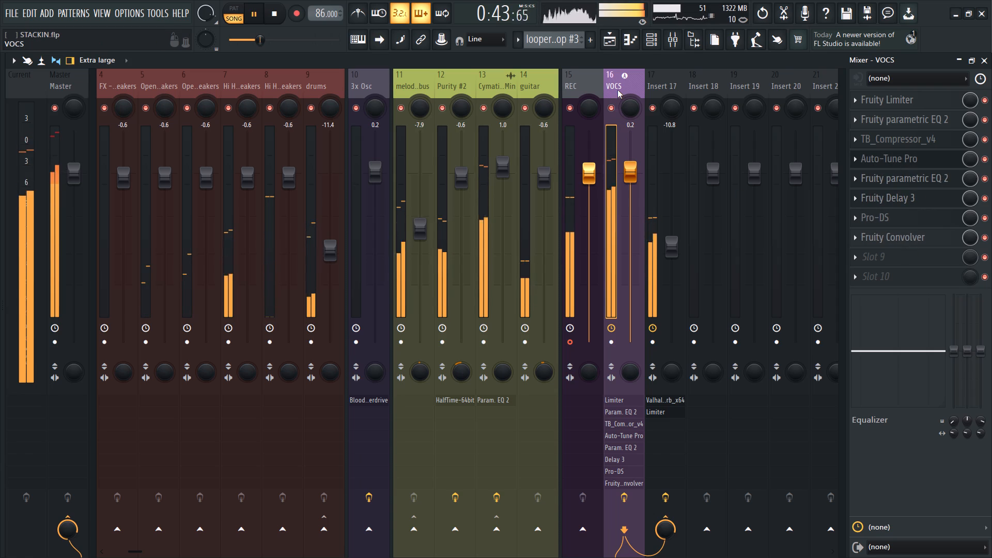
scroll(615, 81, down, 1)
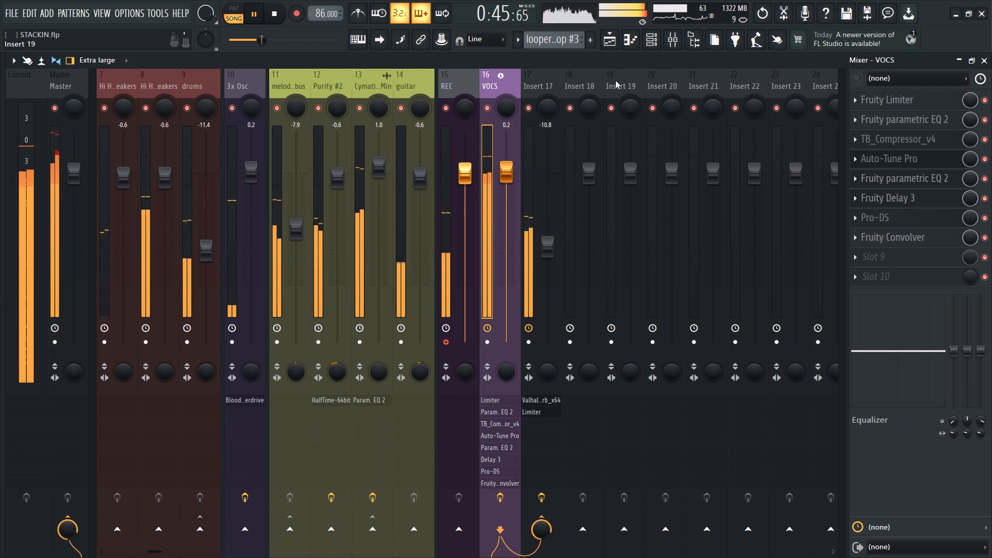
click(607, 34)
ctrl+scroll(420, 321, down, 5)
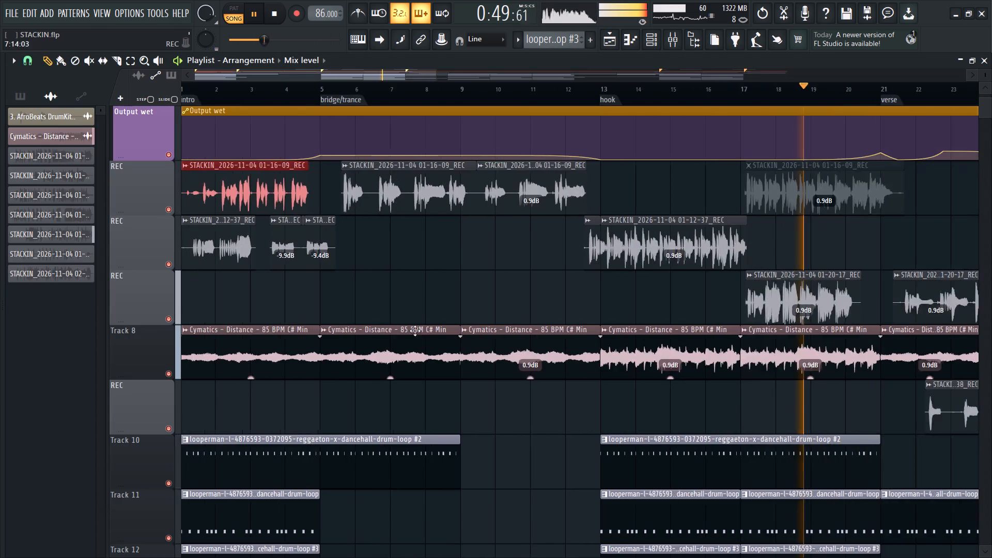
ctrl+scroll(415, 331, down, 5)
ctrl+scroll(562, 381, up, 9)
ctrl+click(504, 390)
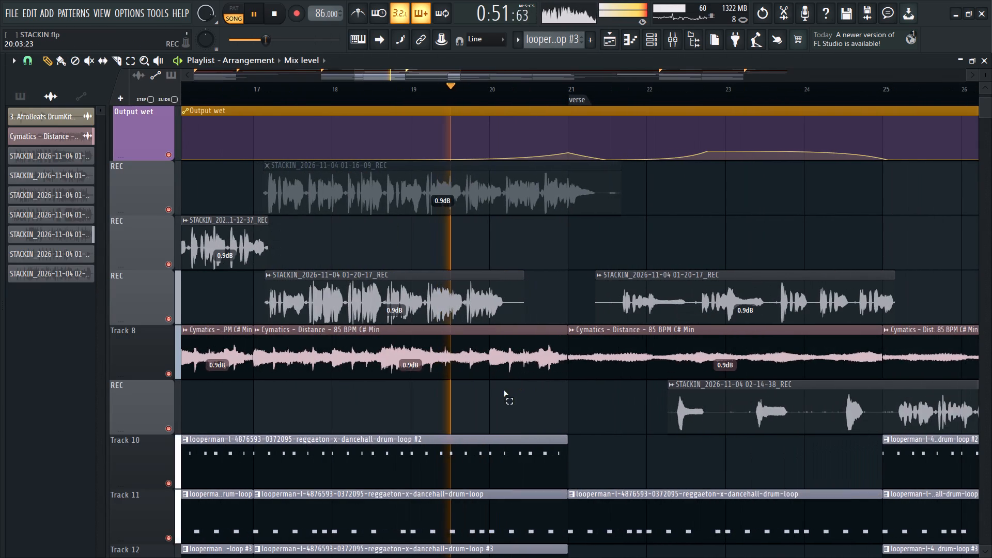
ctrl+scroll(442, 382, down, 5)
ctrl+scroll(502, 324, up, 4)
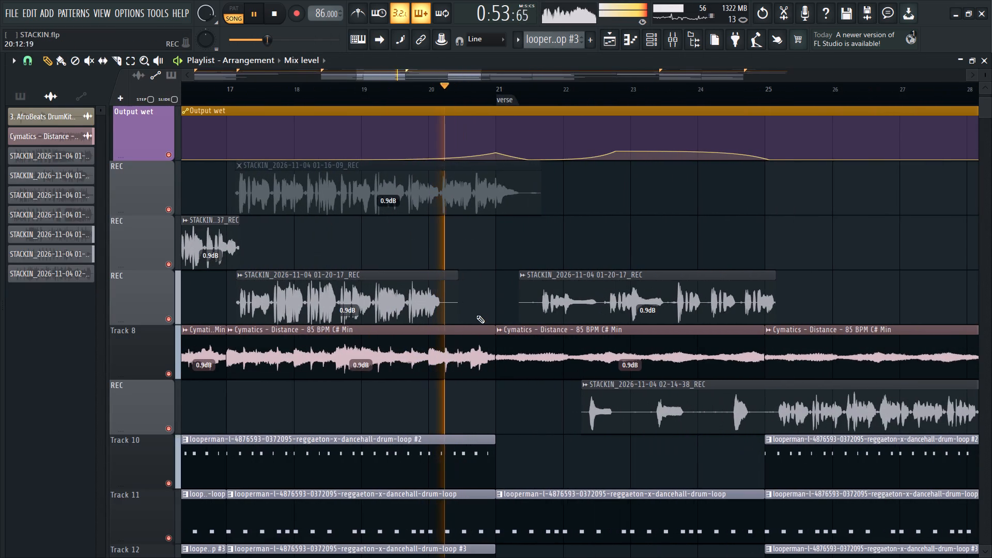
ctrl+scroll(396, 345, down, 3)
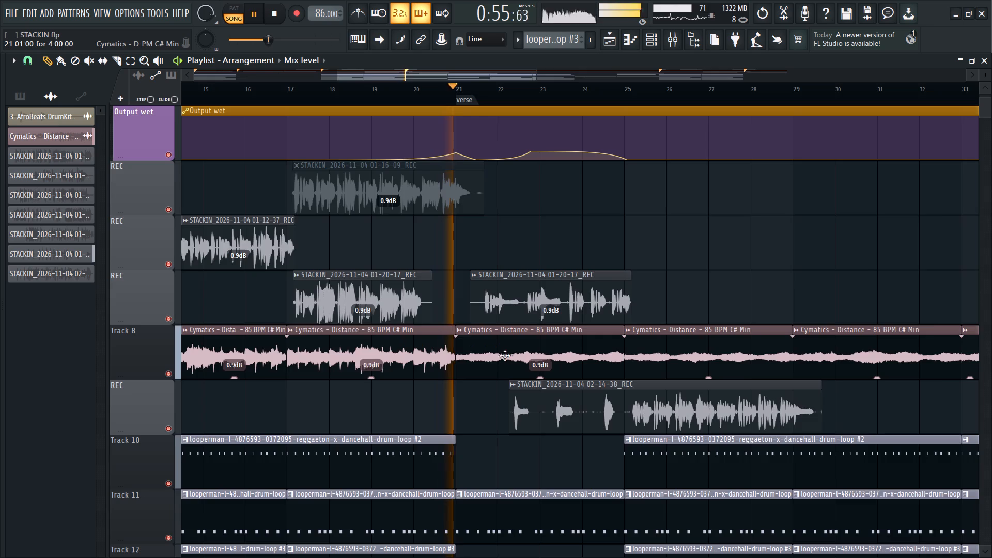
ctrl+scroll(504, 359, up, 4)
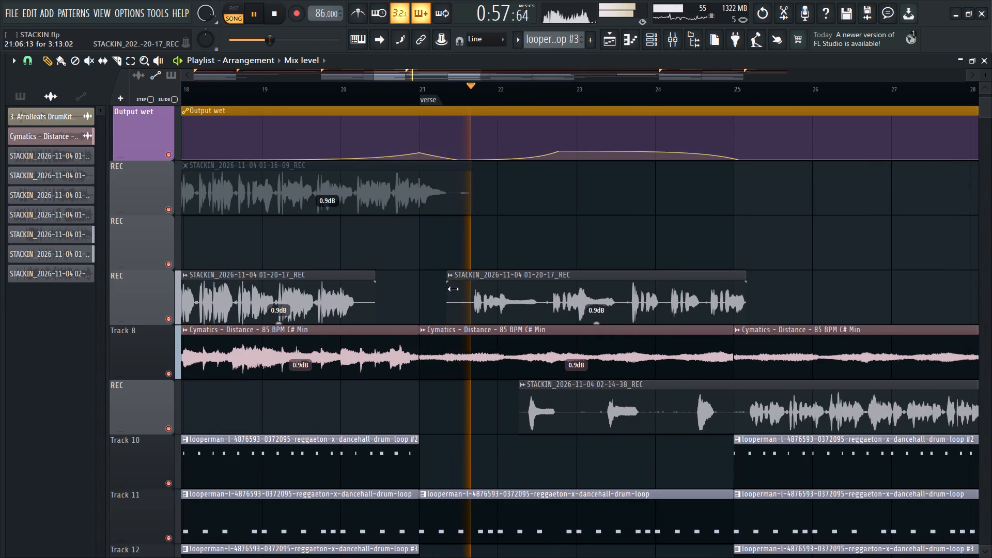
Raise the Natural Vibrato to 2.4 in Auto-Tune Pro on the VOCS mixer track.
click(673, 42)
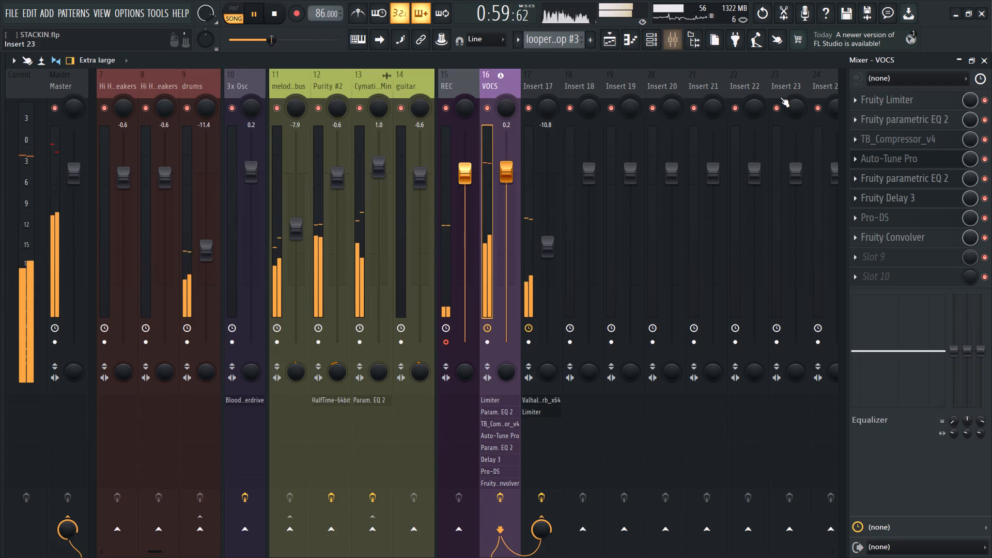
click(506, 86)
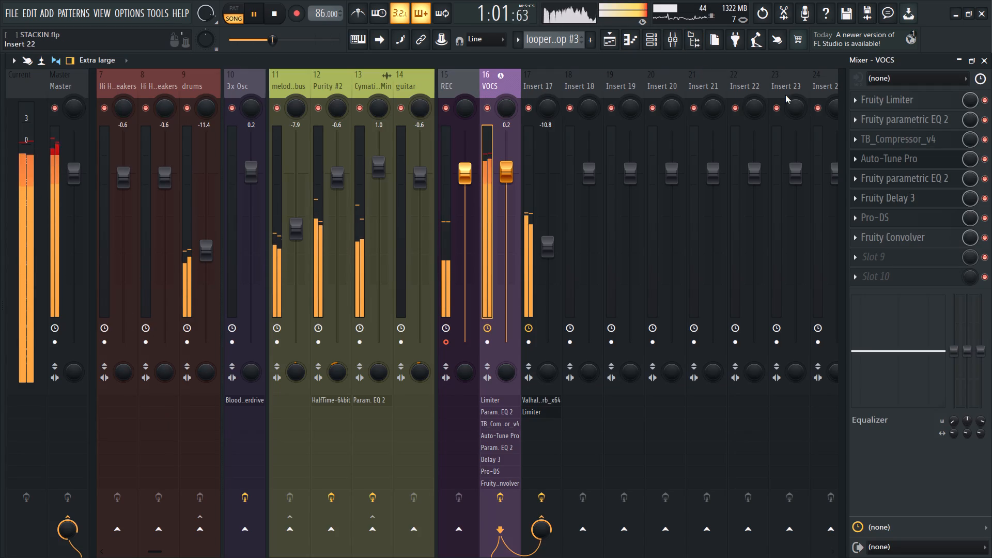
click(895, 163)
click(895, 163)
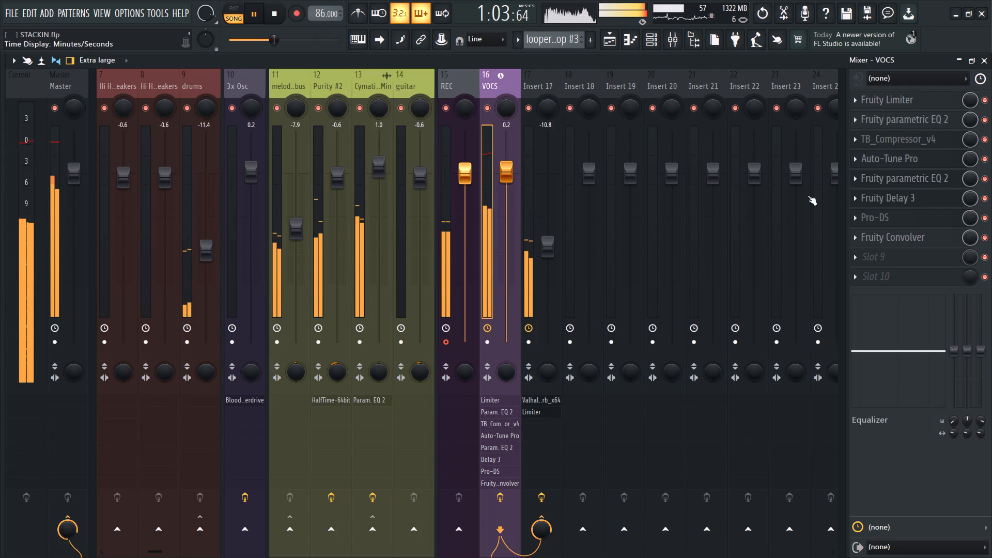
scroll(637, 270, up, 4)
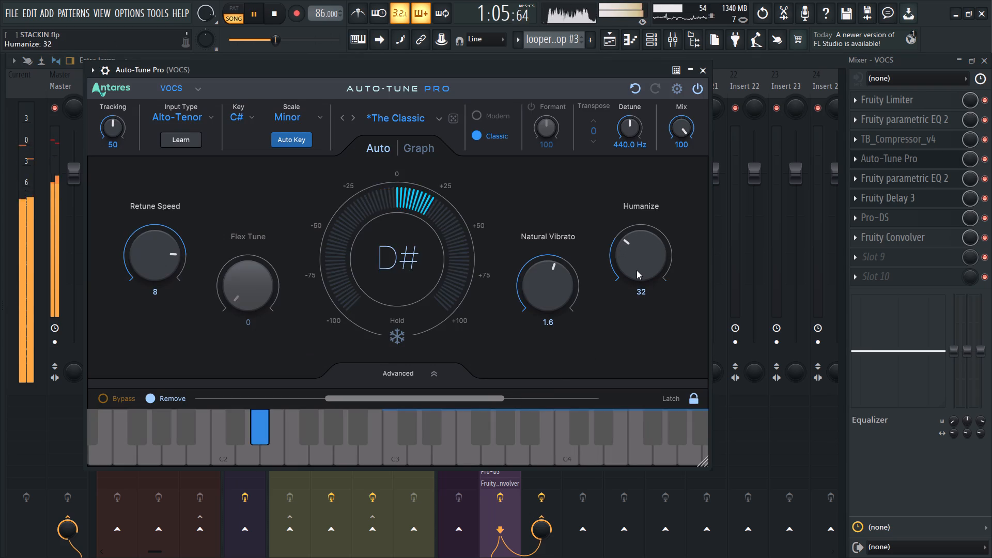
scroll(555, 286, up, 1)
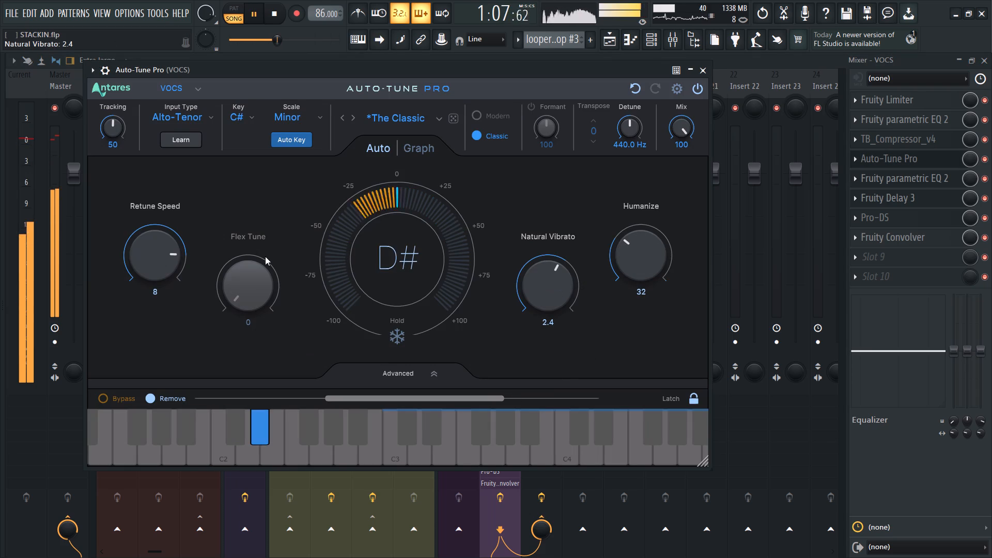
Raise Auto-Tune Pro's Humanize setting to 52 and close the plugin window.
scroll(629, 256, up, 2)
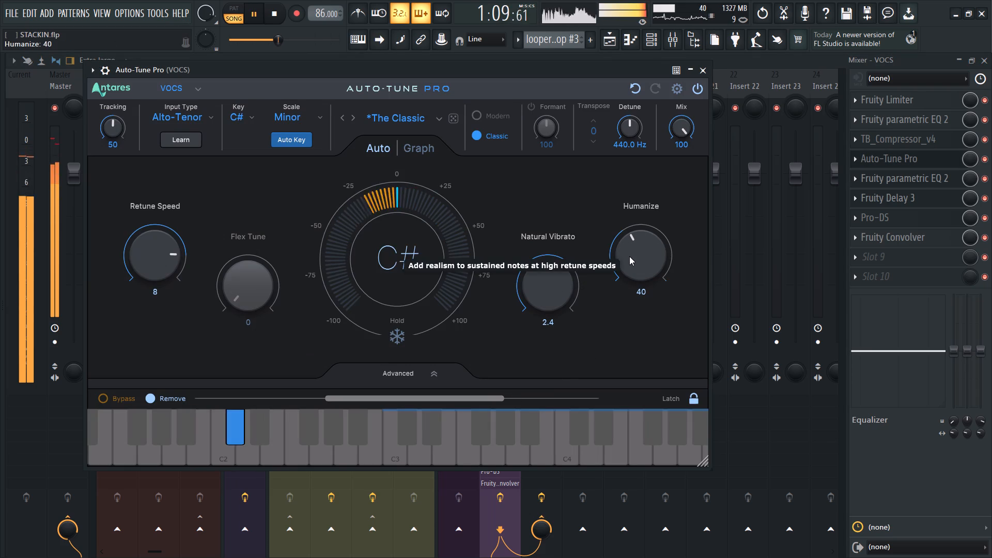
scroll(633, 260, up, 3)
scroll(633, 260, down, 1)
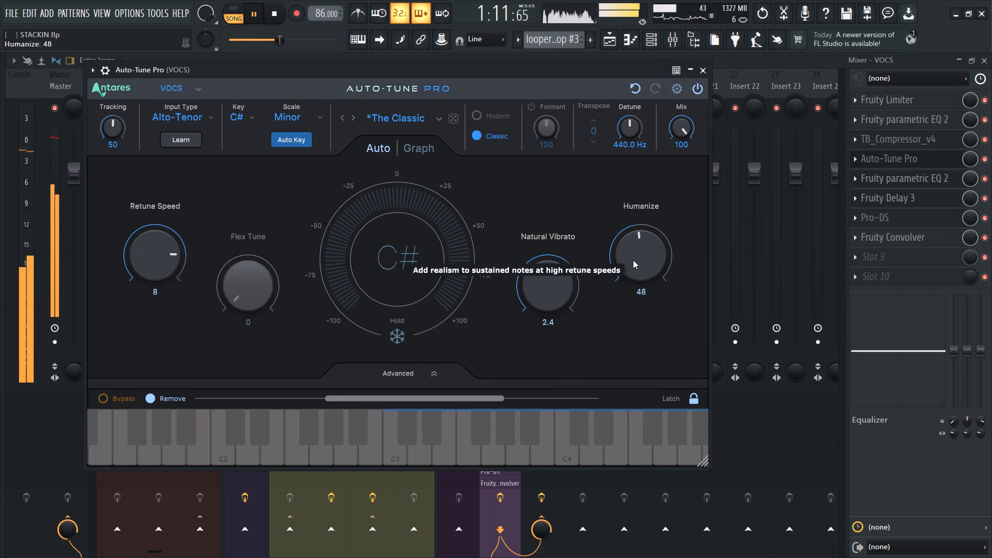
scroll(633, 260, up, 1)
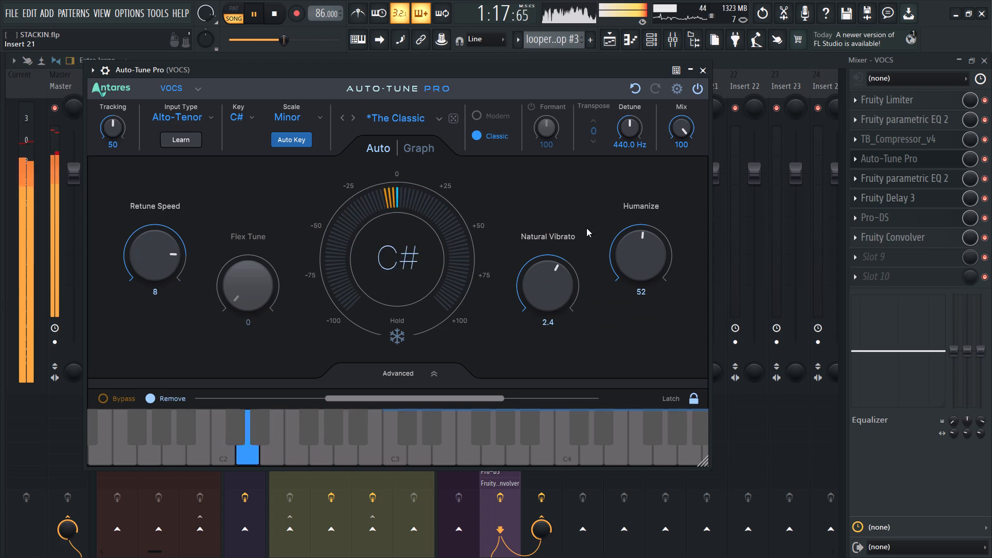
click(705, 70)
Check the new vocal take's slices in the playlist from the verse towards the next hook.
click(611, 49)
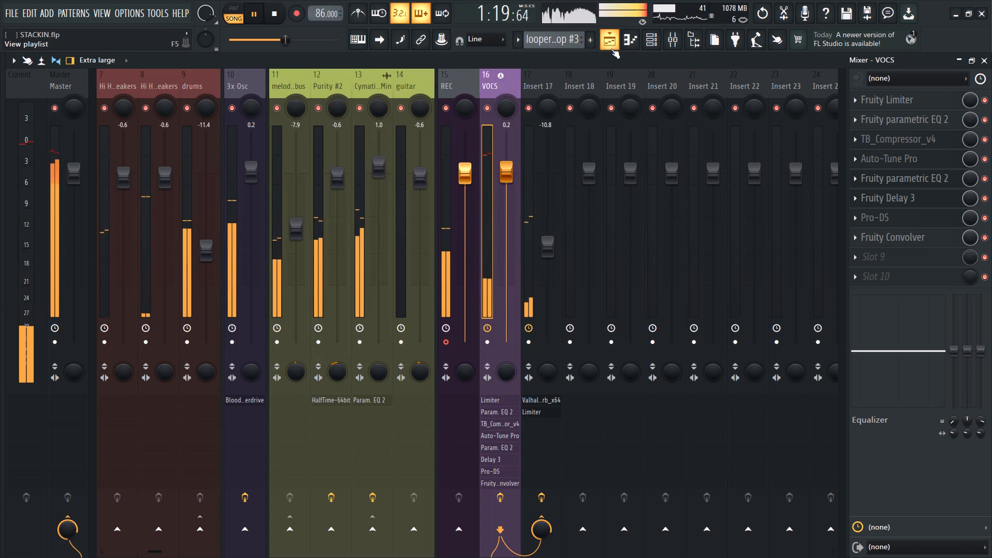
ctrl+scroll(547, 333, down, 7)
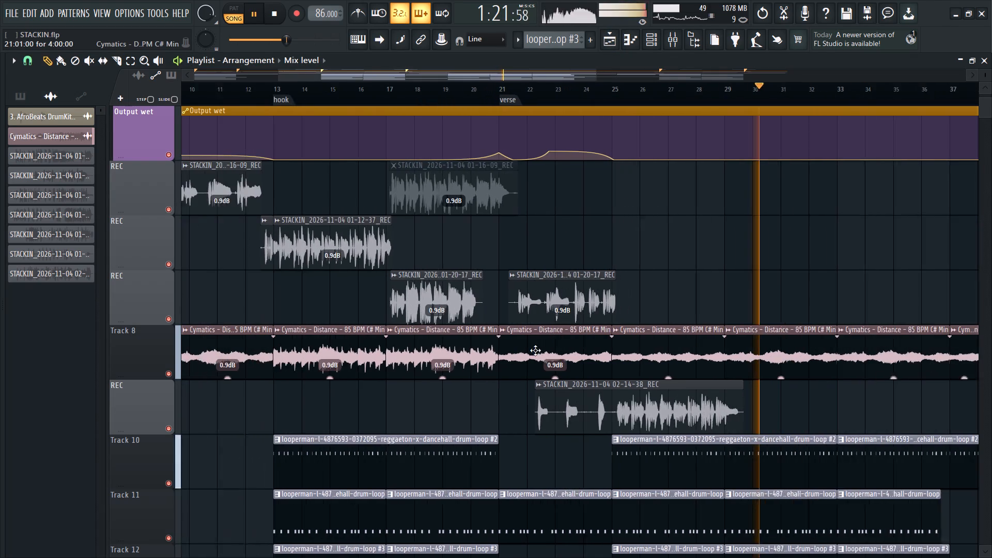
ctrl+scroll(615, 364, down, 4)
ctrl+scroll(776, 412, up, 3)
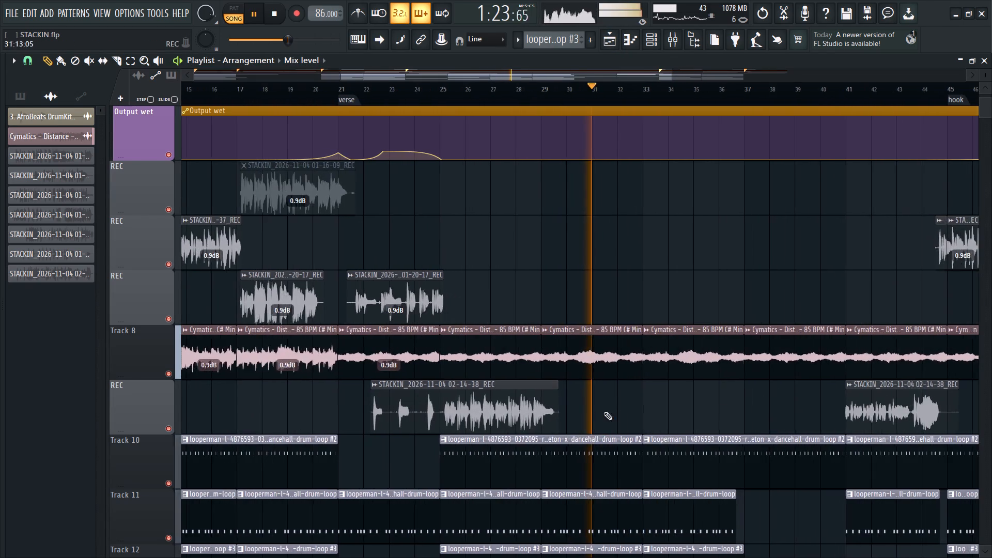
Examine the verse's vocal and drum clips up to the second hook, replaying the arrangement from bar 25.
ctrl+scroll(580, 413, up, 7)
ctrl+scroll(509, 417, down, 9)
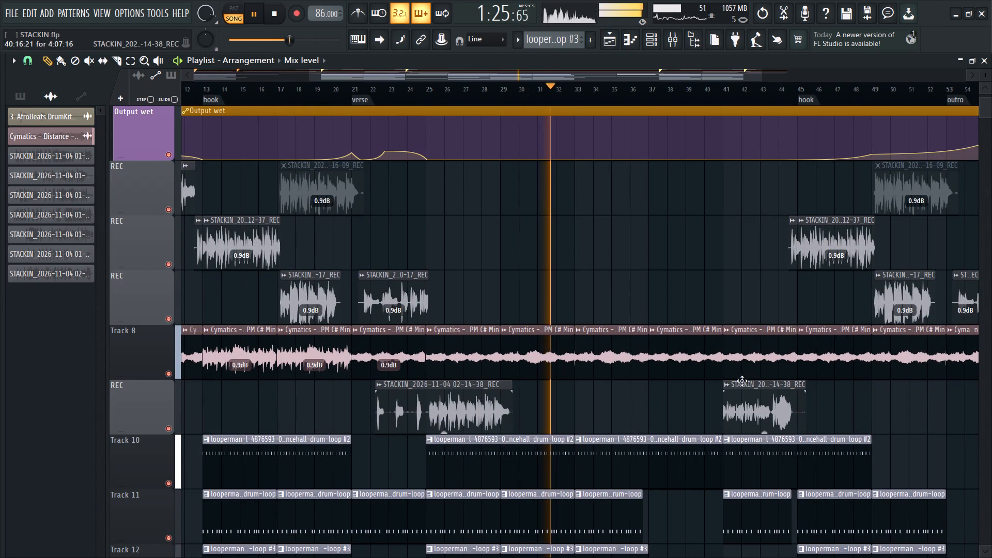
ctrl+scroll(738, 443, down, 3)
ctrl+scroll(791, 436, up, 3)
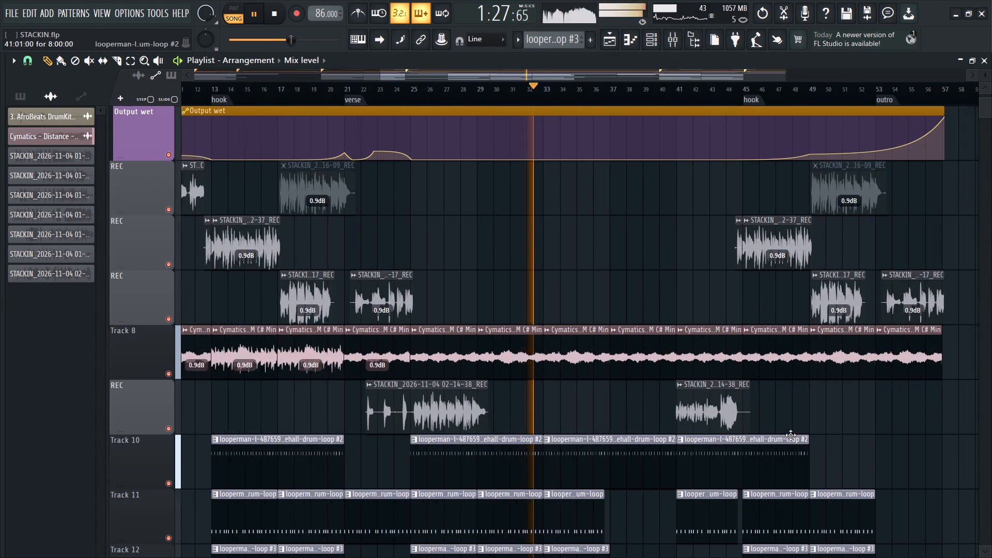
scroll(558, 424, down, 2)
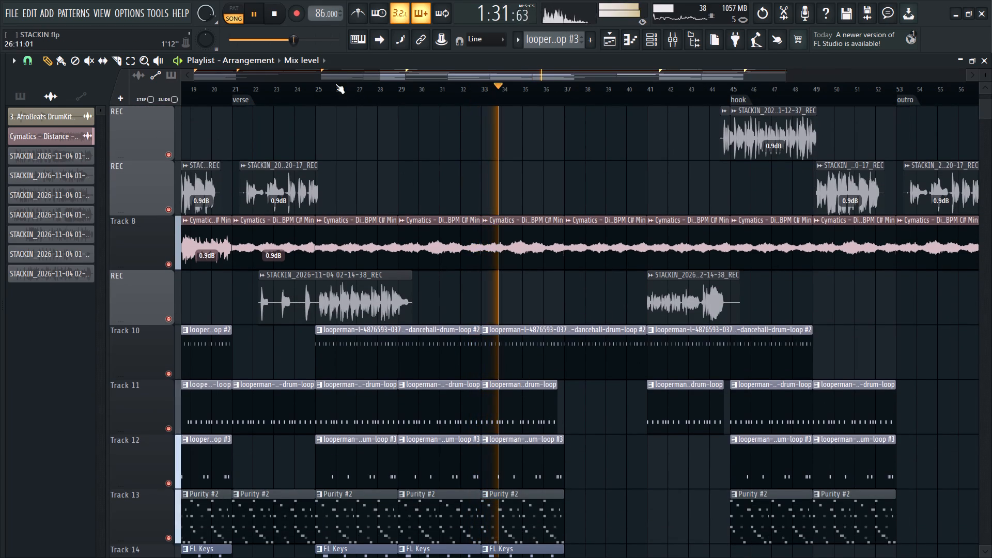
ctrl+scroll(526, 355, up, 2)
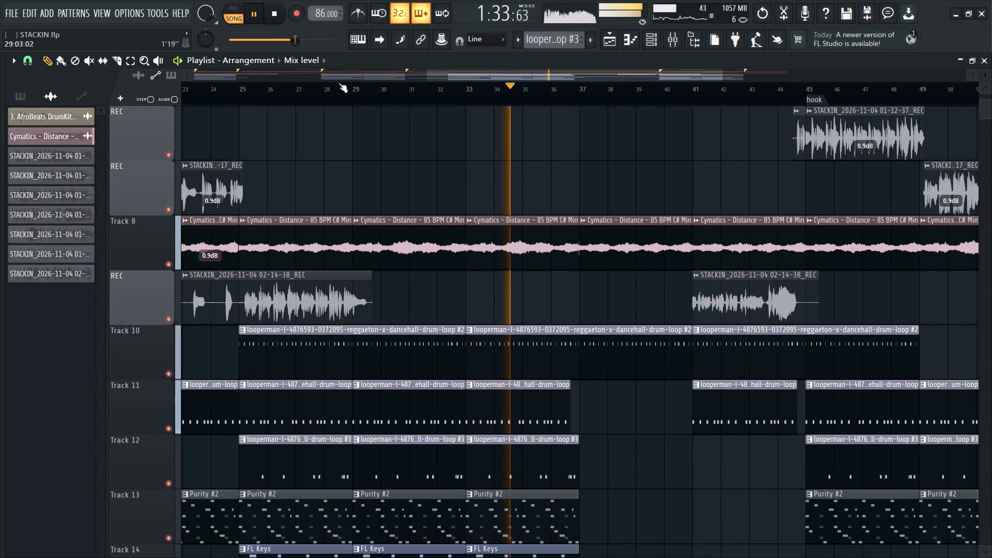
click(237, 86)
ctrl+scroll(228, 330, up, 2)
scroll(351, 344, down, 1)
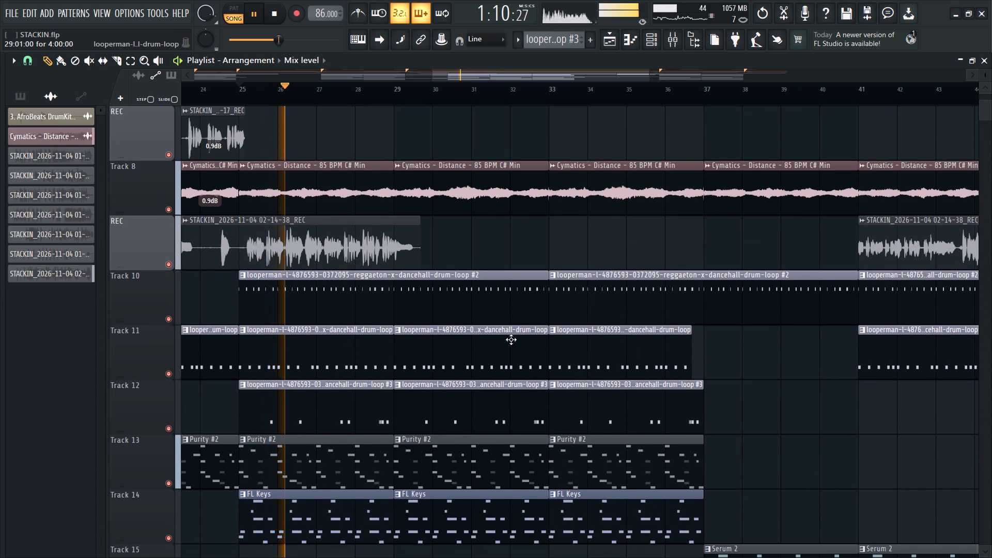
ctrl+scroll(521, 337, up, 1)
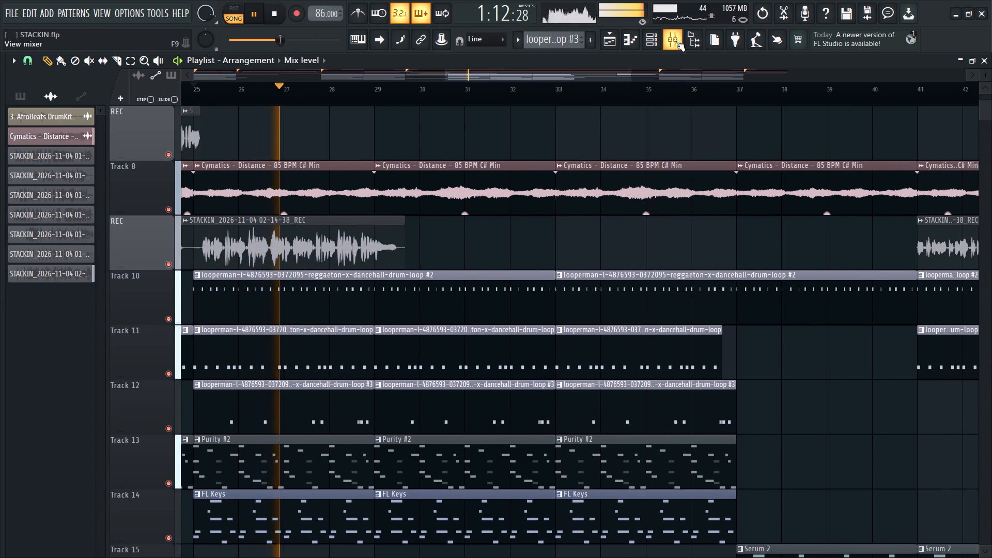
Audition the VOCS mixer track in solo and restore the full mix.
click(675, 41)
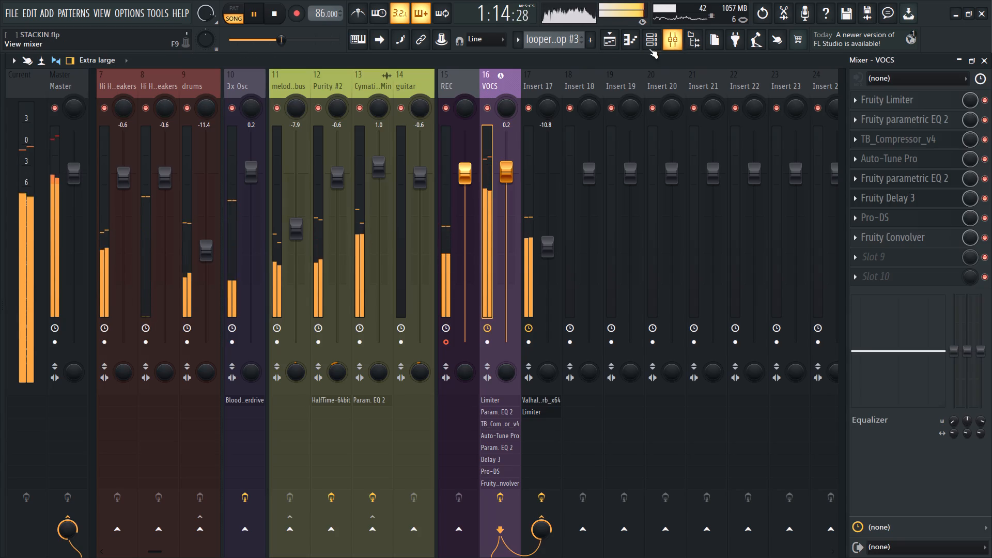
right_click(489, 110)
right_click(489, 110)
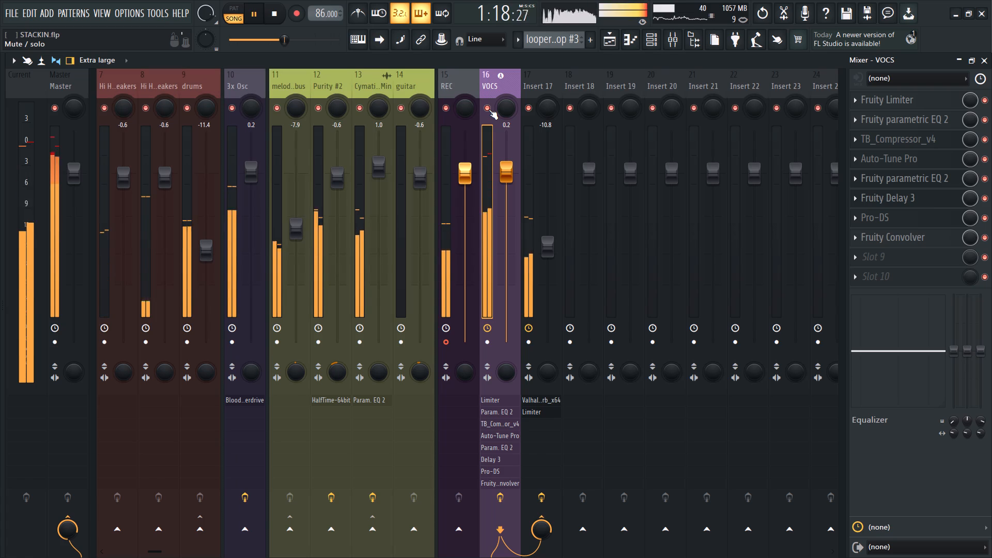
Trim the ends of the drum-loop clips on Tracks 10, 11 and 12 before bar 33, shortening the Track 11 clip to 3:10:01.
click(606, 43)
ctrl+scroll(432, 246, down, 3)
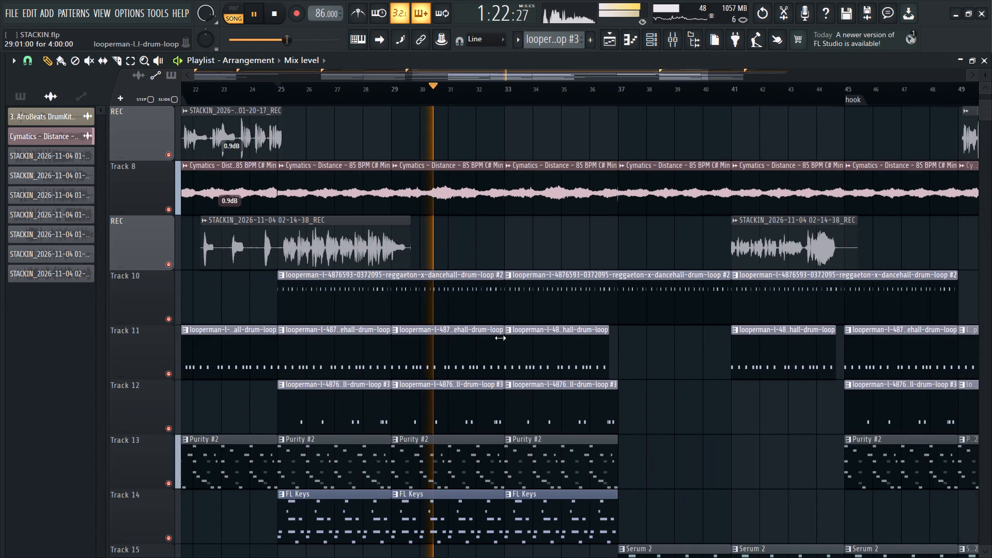
ctrl+scroll(500, 337, up, 4)
ctrl+drag(466, 303, 481, 404)
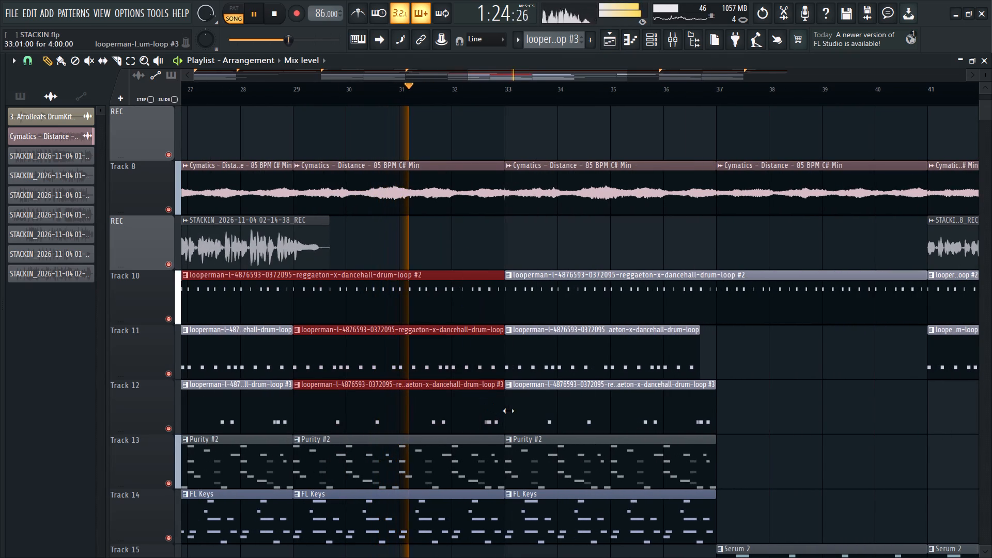
alt+drag(498, 407, 480, 430)
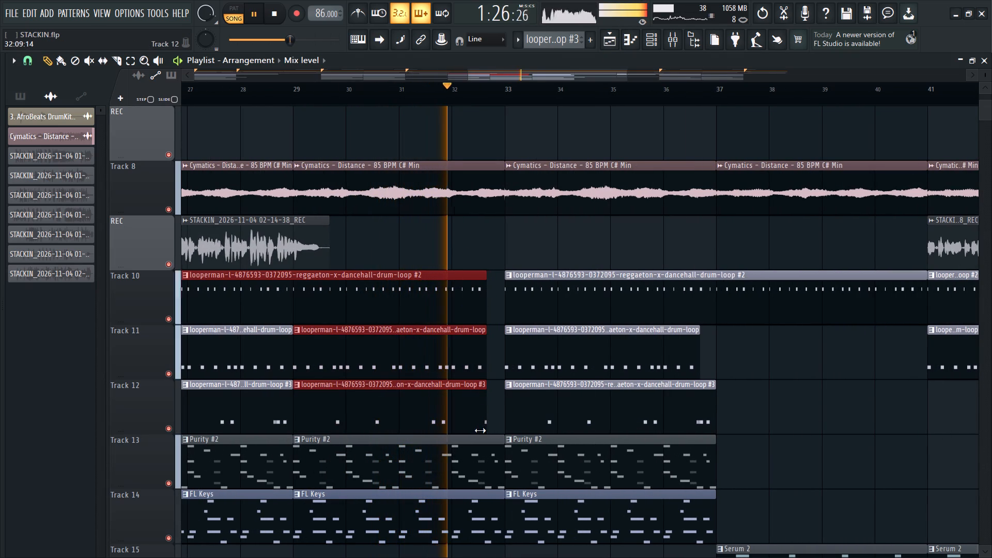
alt+drag(480, 430, 478, 440)
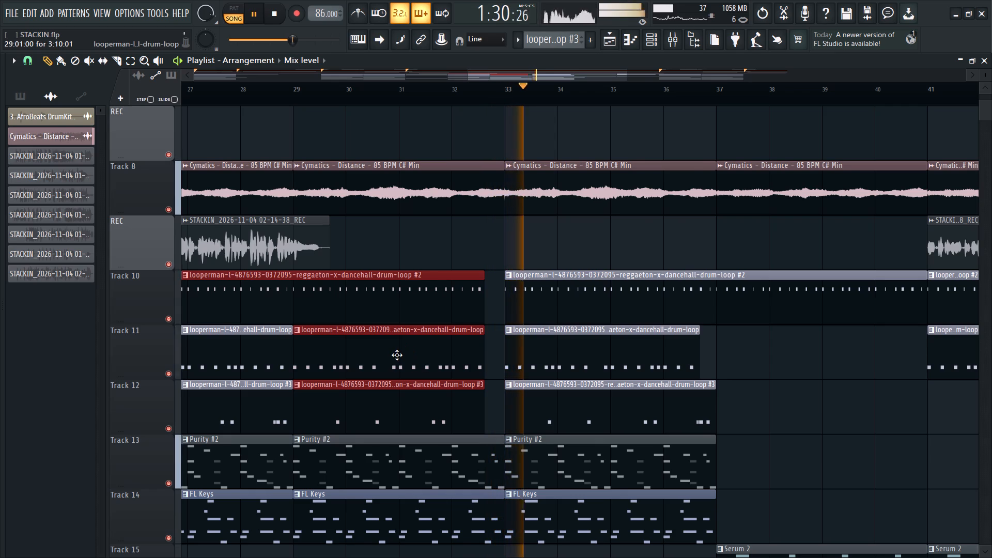
Review the instrument and drum tracks around bars 32 to 44 during playback and check the snare 2 track in the mixer.
ctrl+scroll(397, 356, down, 5)
ctrl+scroll(523, 353, up, 5)
scroll(437, 322, down, 1)
ctrl+scroll(437, 324, down, 3)
ctrl+scroll(505, 320, up, 4)
scroll(511, 320, down, 2)
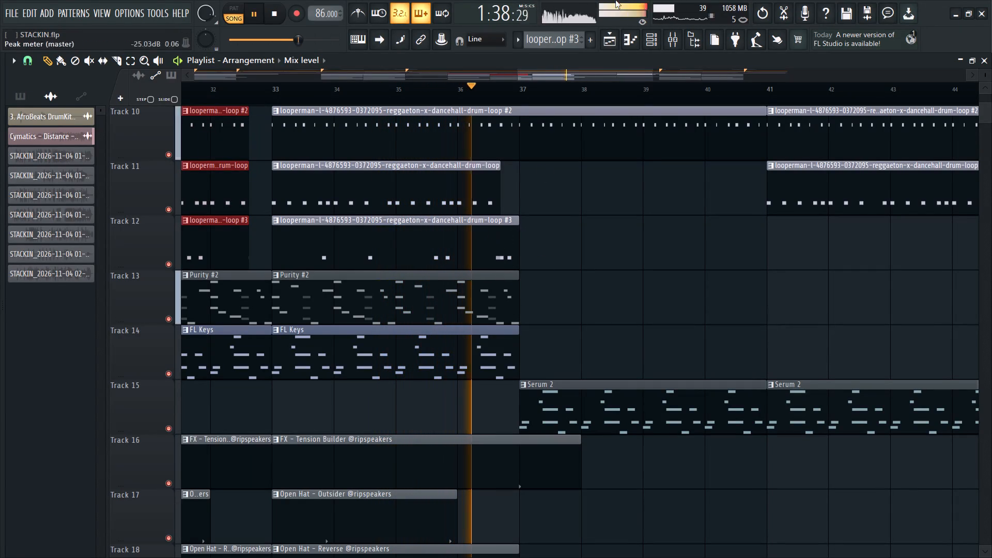
click(668, 34)
scroll(398, 79, up, 2)
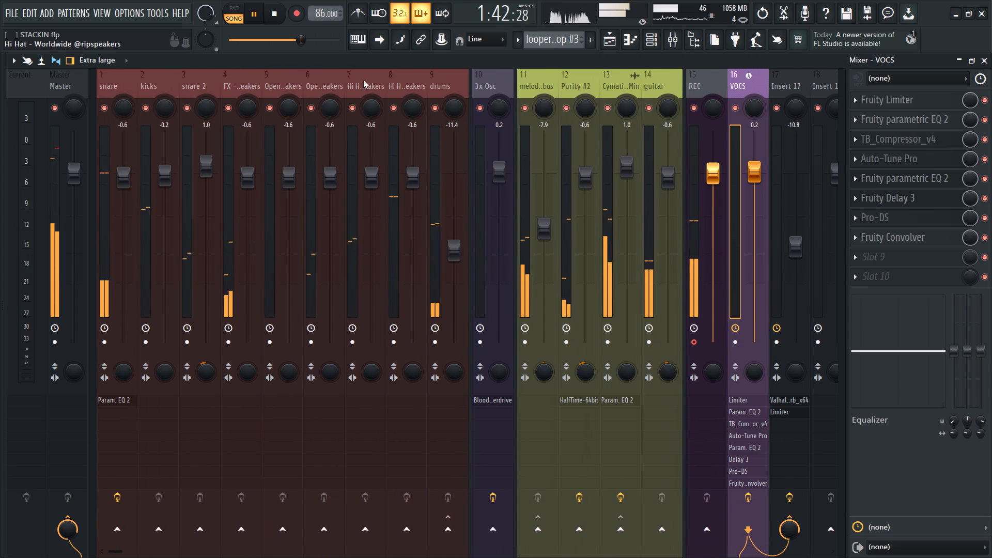
click(209, 172)
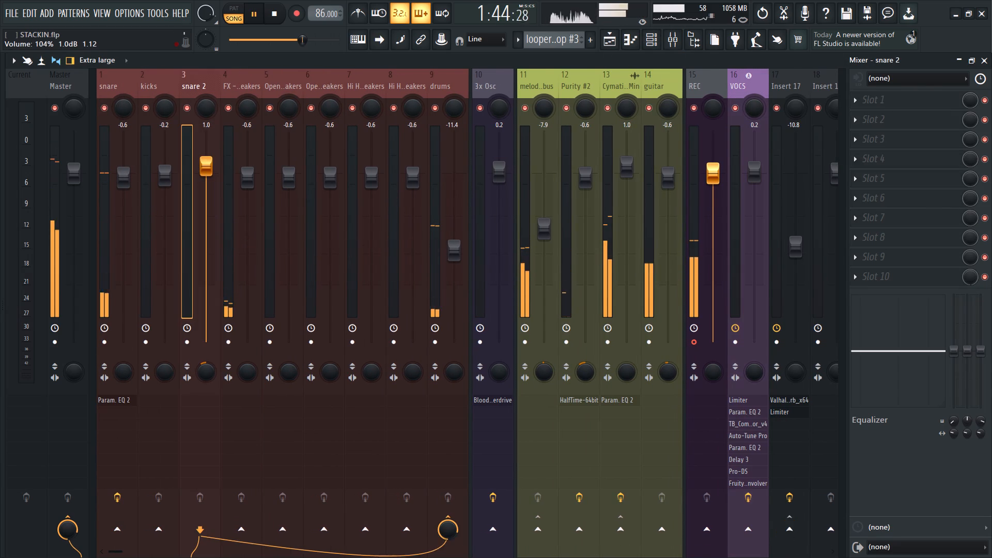
click(613, 43)
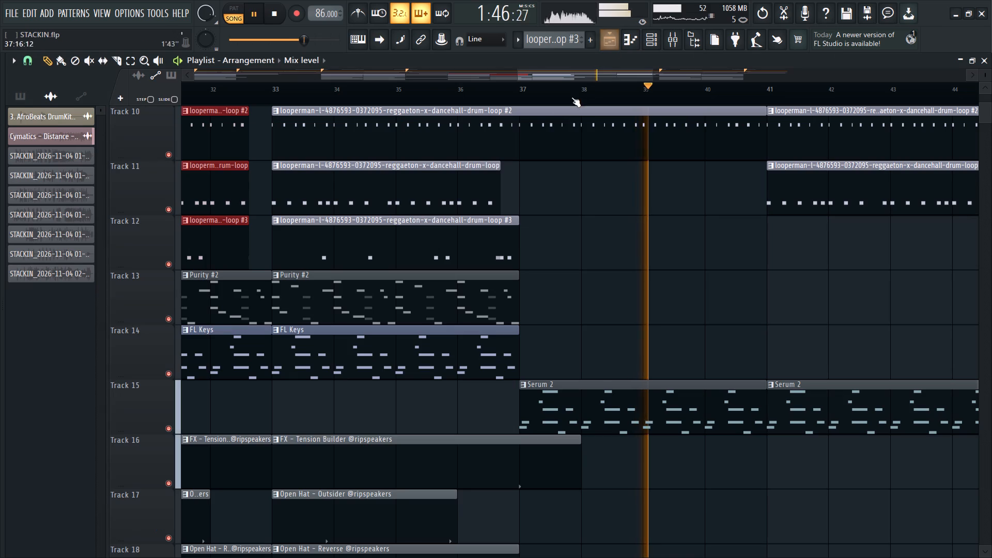
Trim the start of the new vocal take's slice at bar 41 to 41:03:08.
ctrl+scroll(556, 221, down, 4)
scroll(617, 237, down, 4)
scroll(623, 242, up, 5)
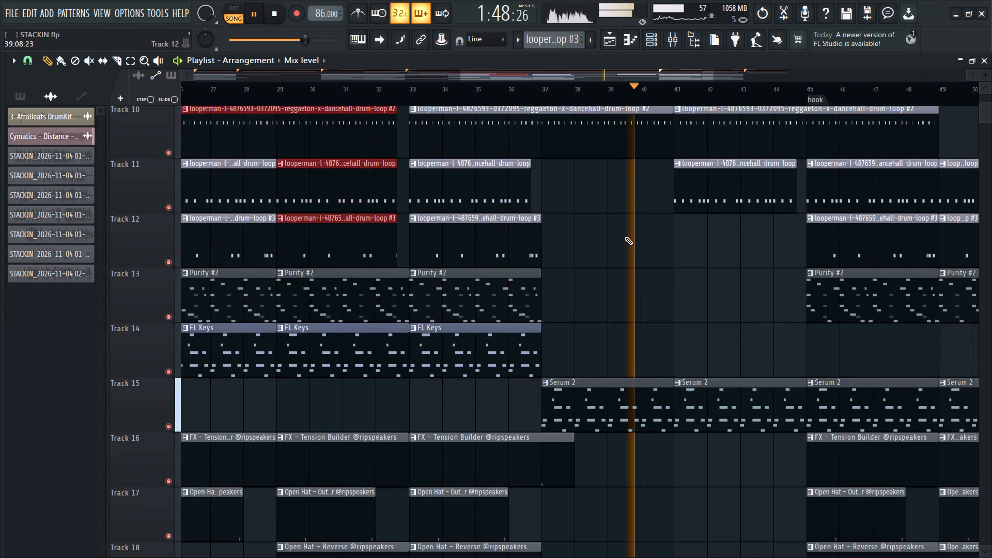
scroll(625, 237, up, 3)
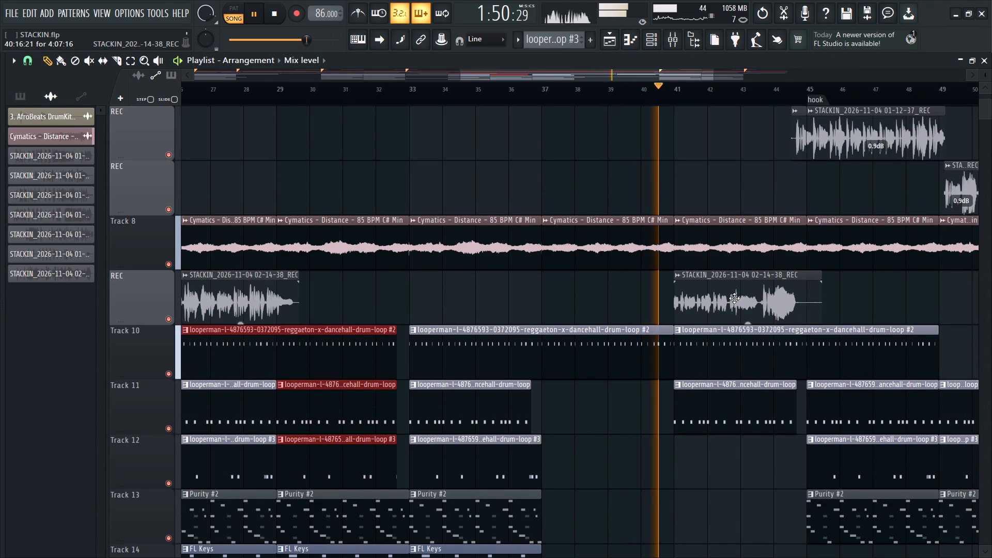
ctrl+scroll(734, 298, up, 4)
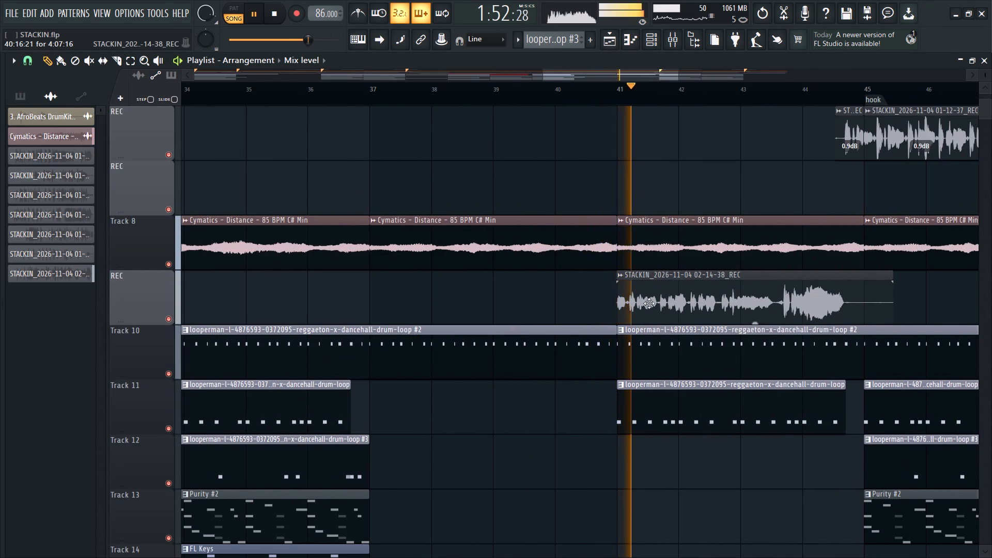
ctrl+scroll(629, 327, up, 6)
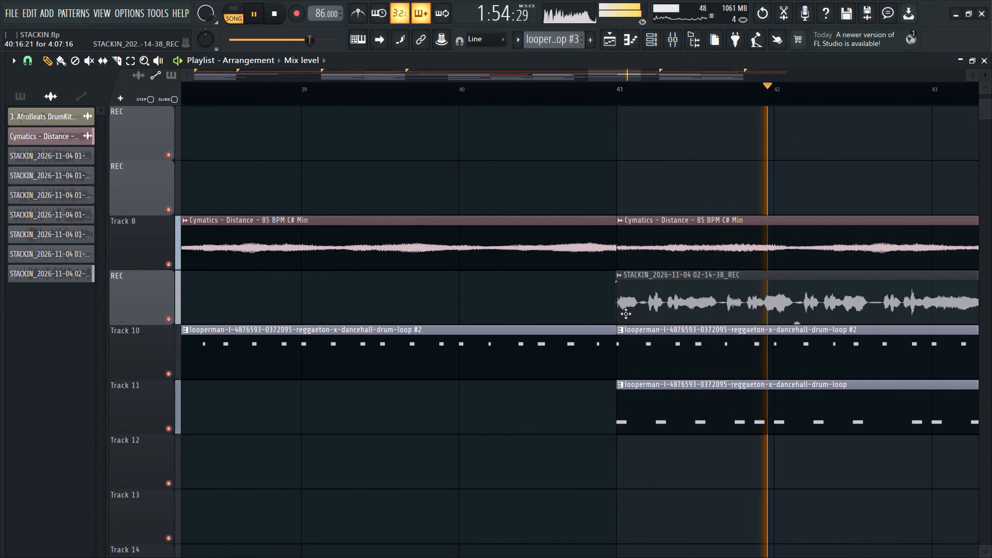
alt+drag(616, 309, 637, 322)
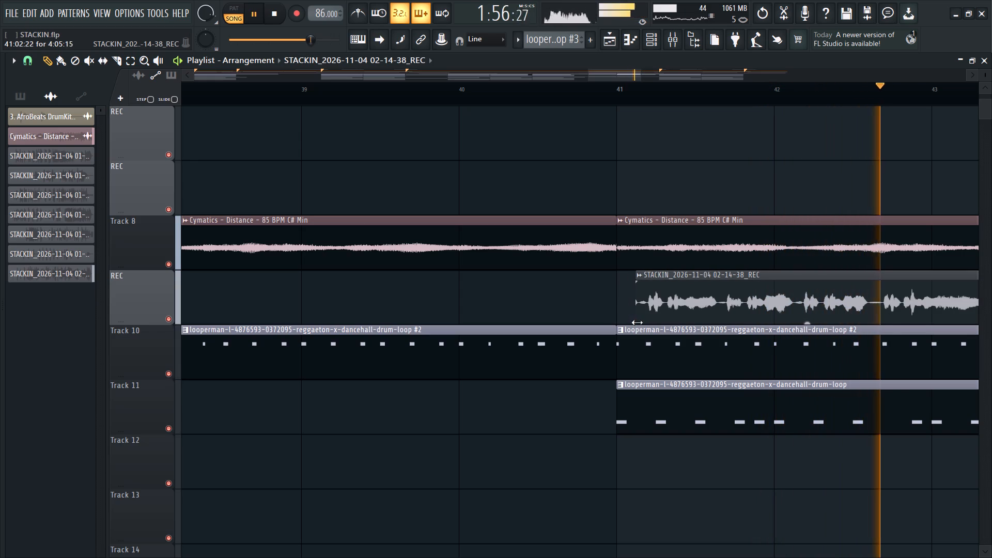
alt+drag(637, 322, 641, 325)
Trim the start of the short vocal slice just before the second hook to 44:09:16.
ctrl+scroll(499, 314, down, 6)
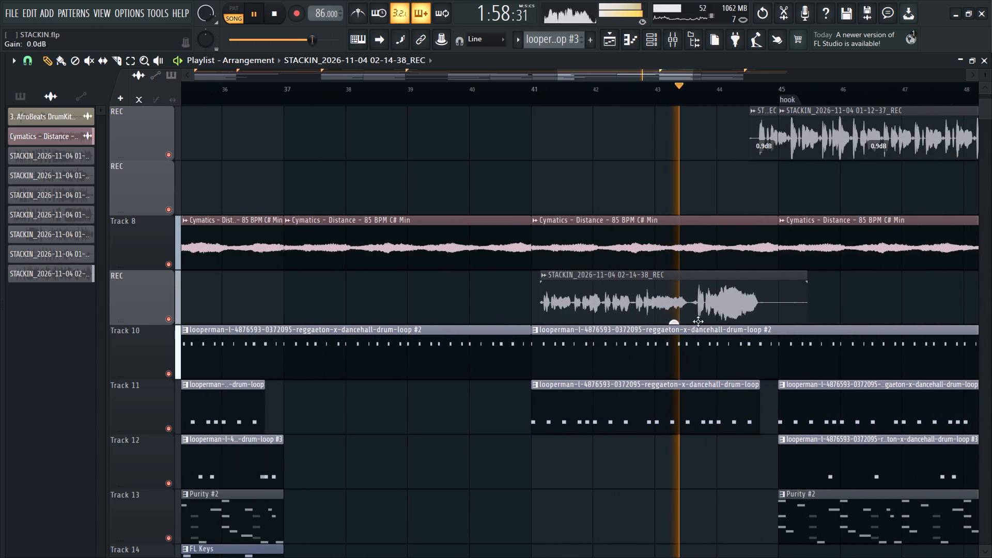
ctrl+scroll(783, 317, up, 3)
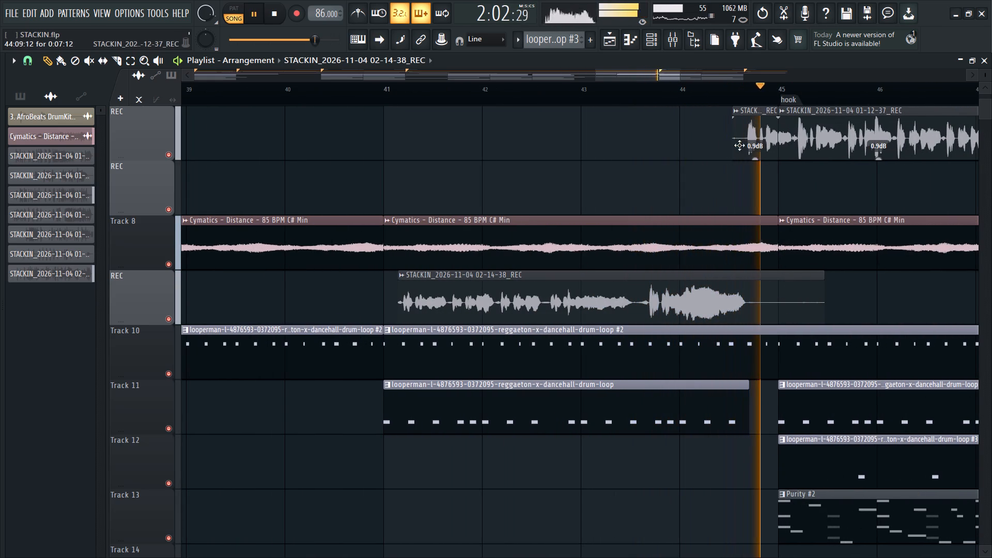
alt+drag(734, 150, 735, 154)
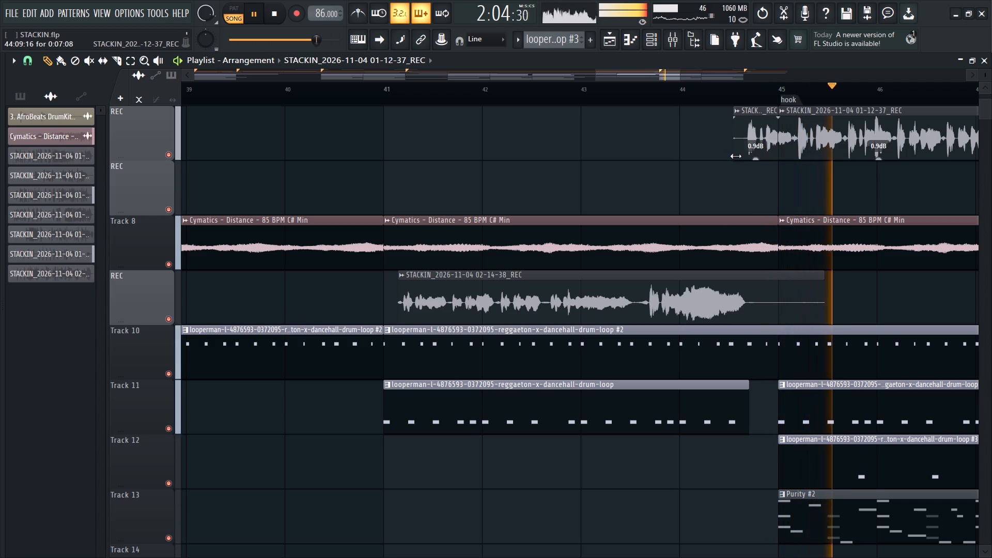
Raise the clip gain of the new take's slice near bar 41 to 1.2 dB.
drag(611, 321, 611, 318)
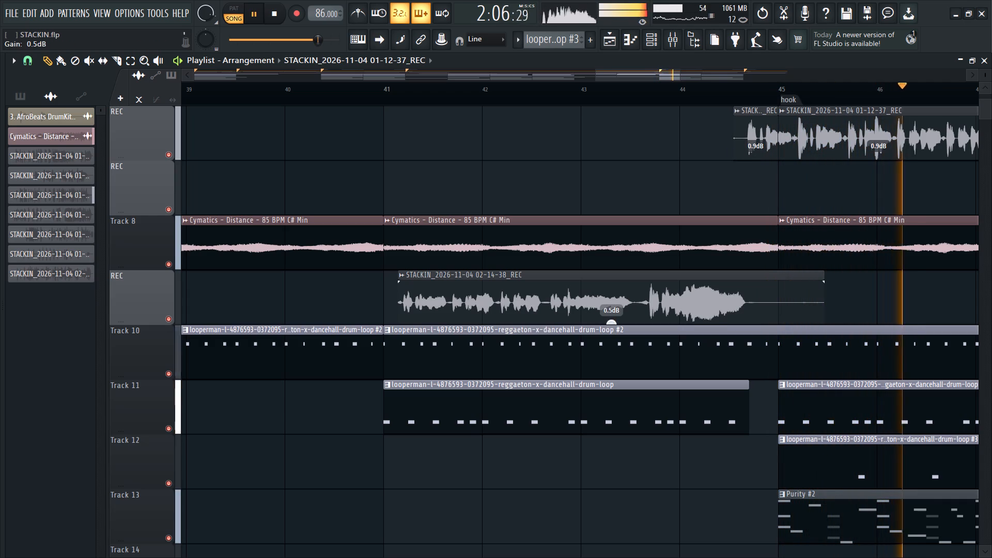
drag(611, 318, 610, 315)
Select the vocal clips between bars 47 and 49 on the VOCS track in the second hook.
ctrl+scroll(523, 302, down, 3)
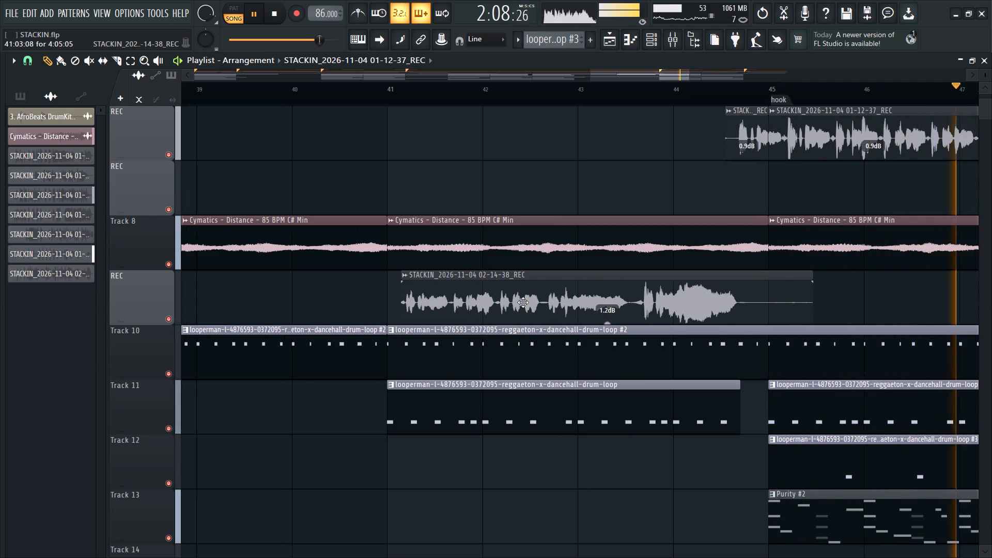
ctrl+scroll(523, 304, down, 3)
scroll(678, 317, up, 2)
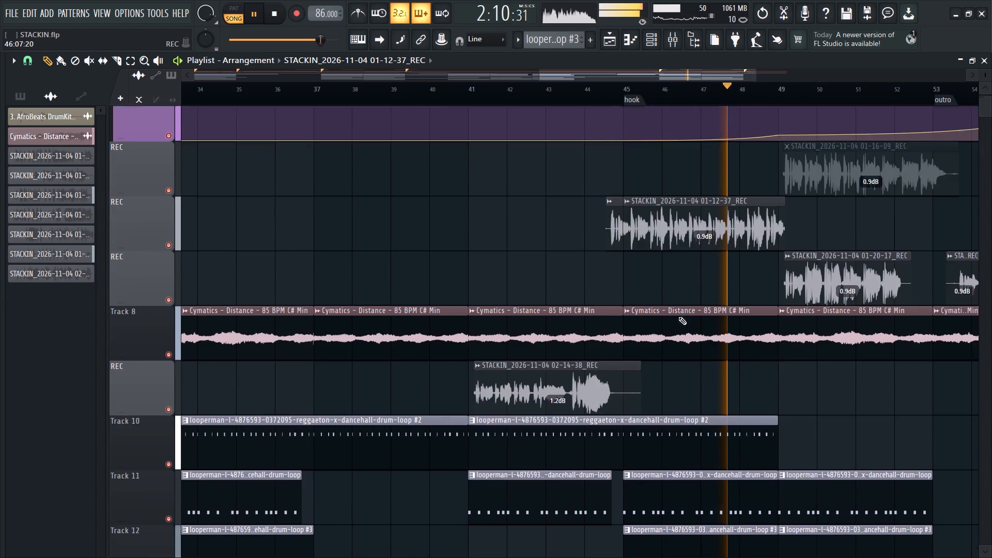
scroll(678, 317, up, 3)
ctrl+scroll(578, 314, down, 1)
scroll(657, 288, up, 2)
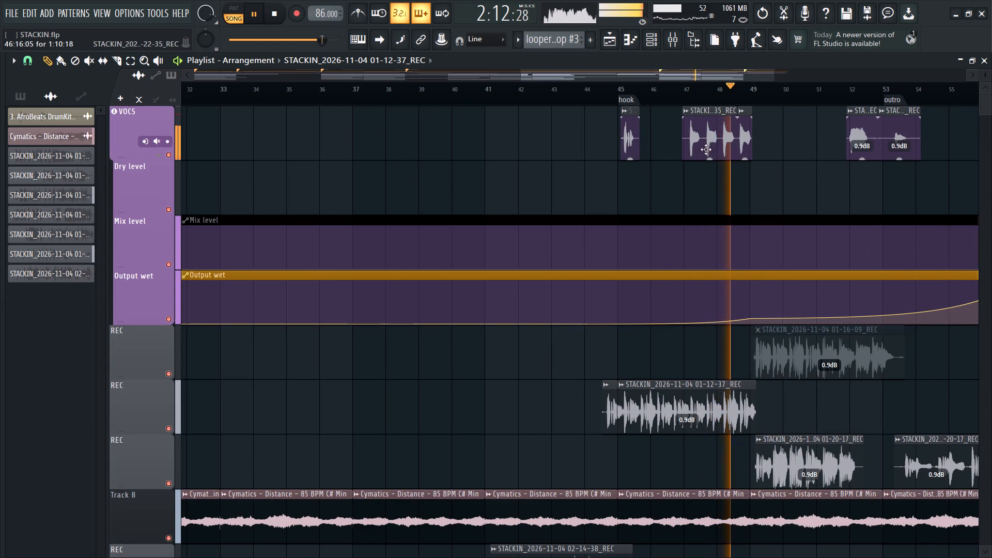
ctrl+drag(704, 149, 745, 146)
click(745, 157)
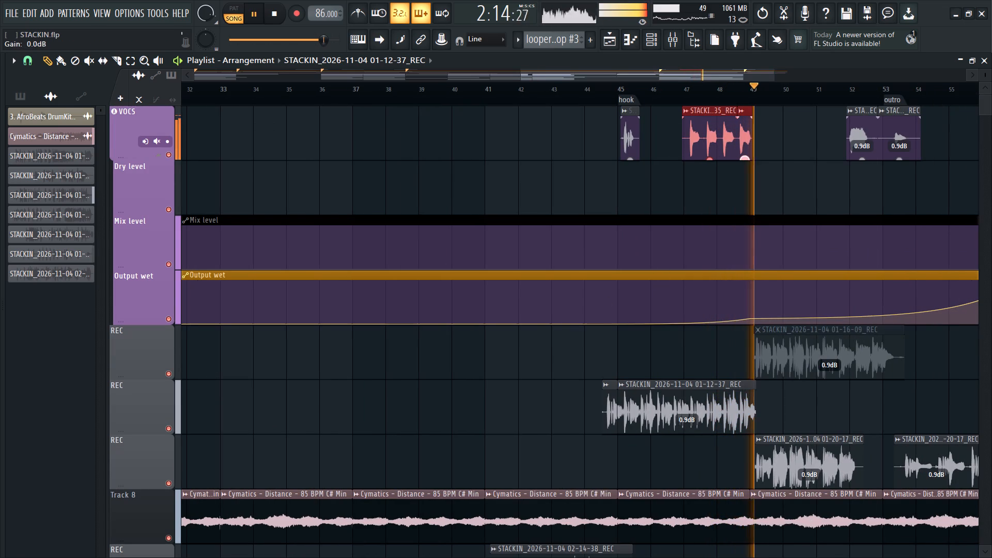
Examine the vocal clips and drum loops from the second hook through the outro and across the whole arrangement during playback.
ctrl+scroll(623, 174, down, 3)
scroll(723, 288, down, 2)
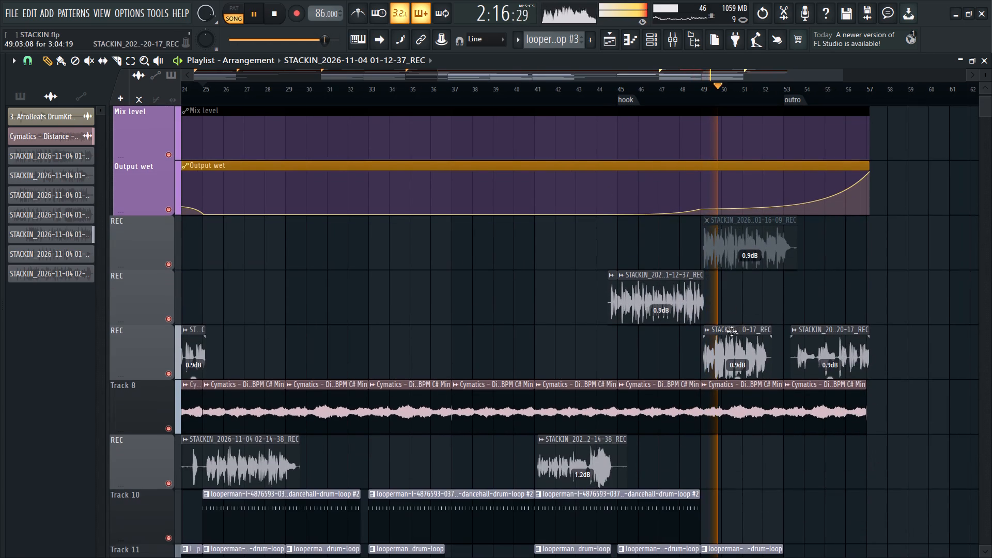
ctrl+scroll(652, 393, down, 1)
ctrl+scroll(450, 343, down, 4)
ctrl+scroll(808, 447, up, 2)
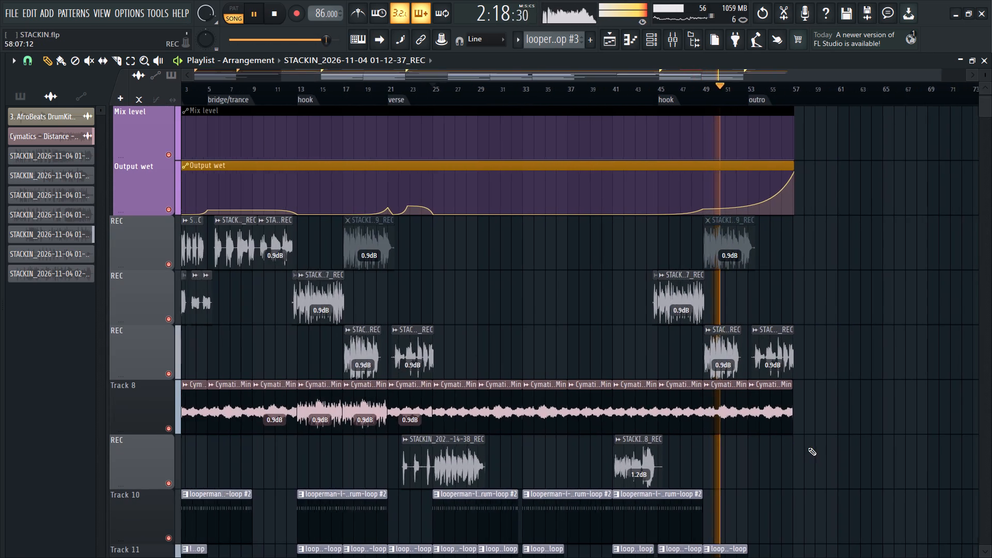
ctrl+scroll(808, 447, up, 2)
scroll(721, 442, down, 2)
scroll(707, 376, up, 2)
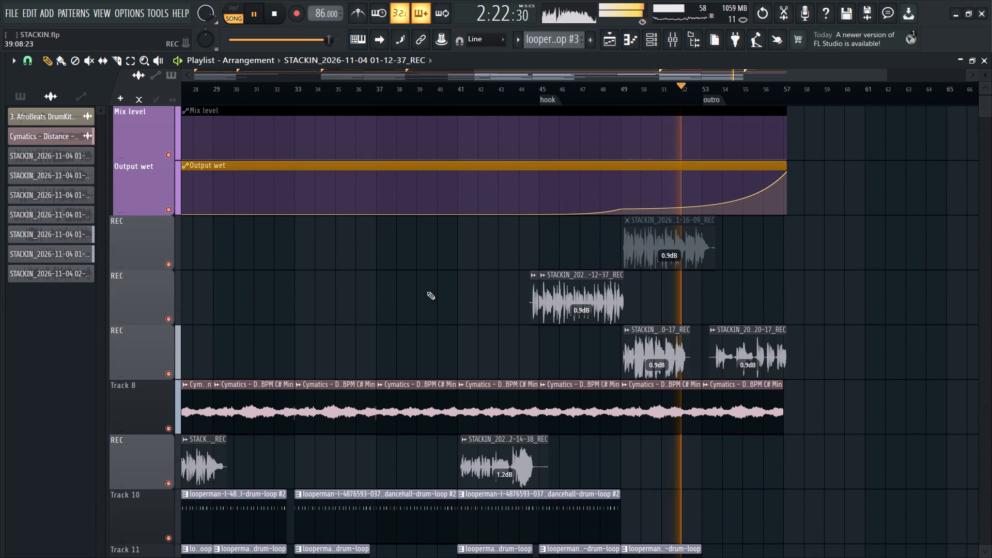
ctrl+scroll(364, 320, down, 4)
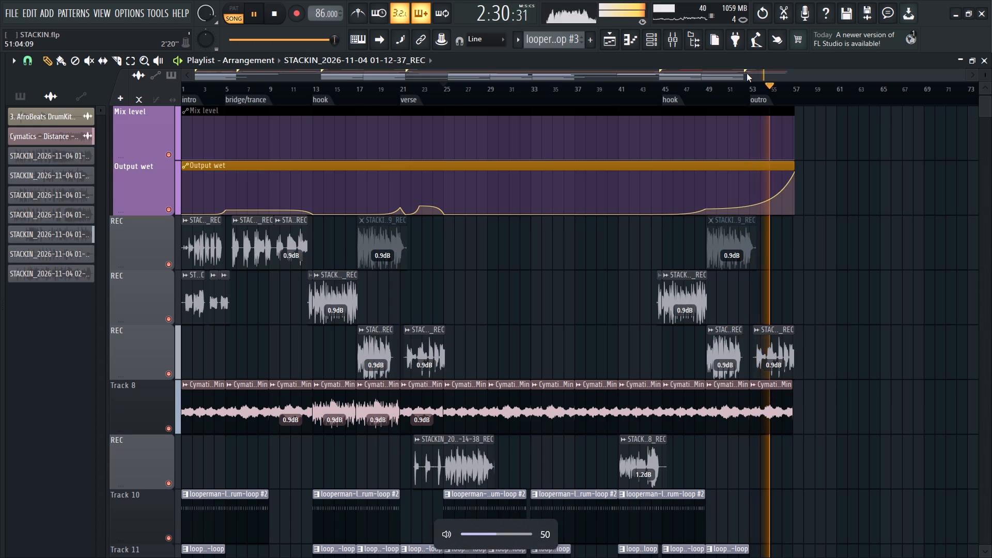
scroll(523, 340, down, 3)
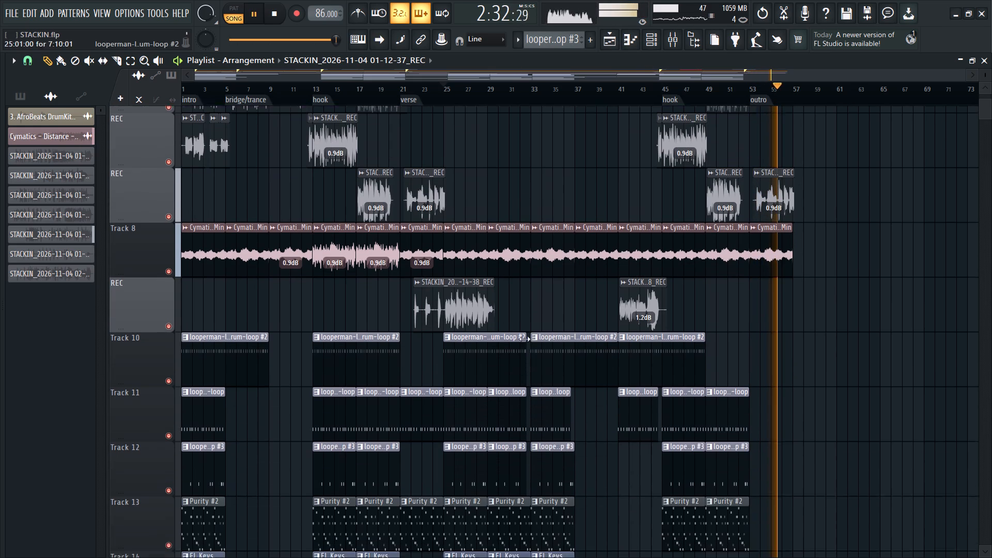
ctrl+scroll(474, 149, up, 2)
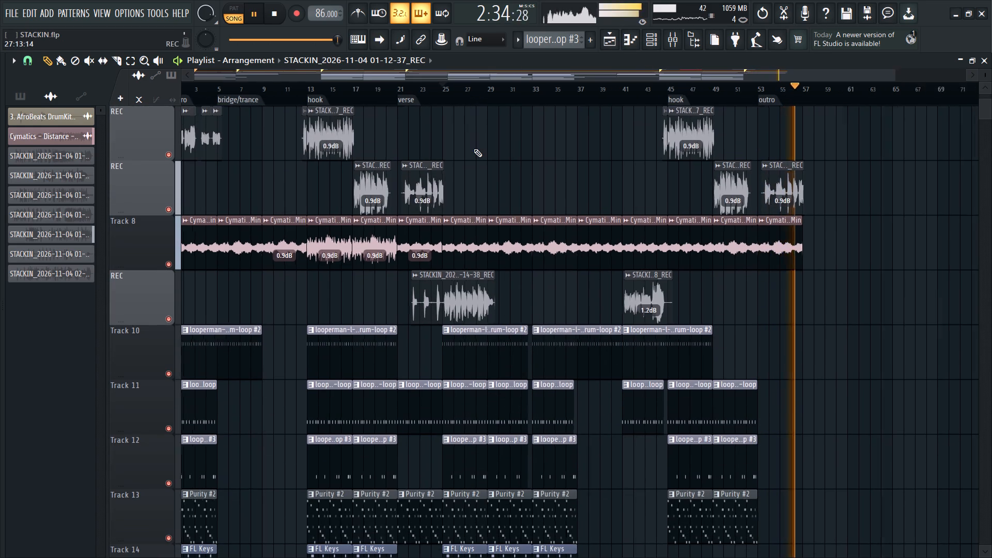
Select the time range from bar 21 at the verse marker to bar 45 at the second hook for looped playback.
ctrl+scroll(474, 149, up, 3)
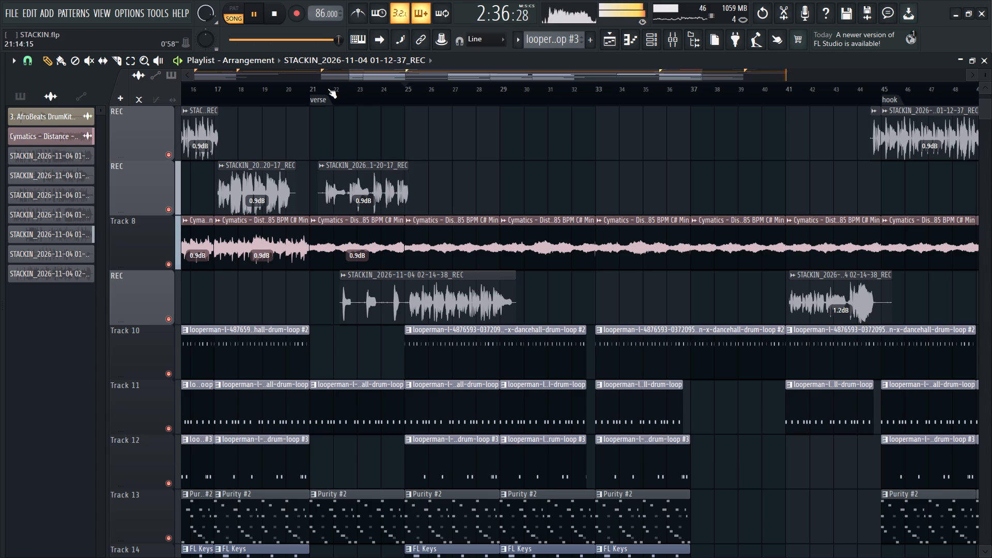
ctrl+drag(309, 91, 901, 115)
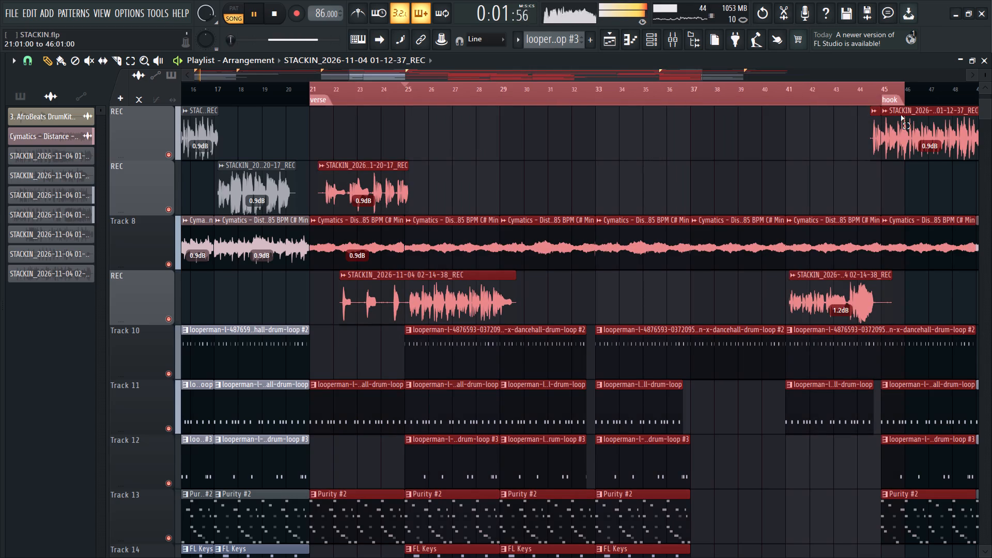
ctrl+drag(901, 115, 795, 193)
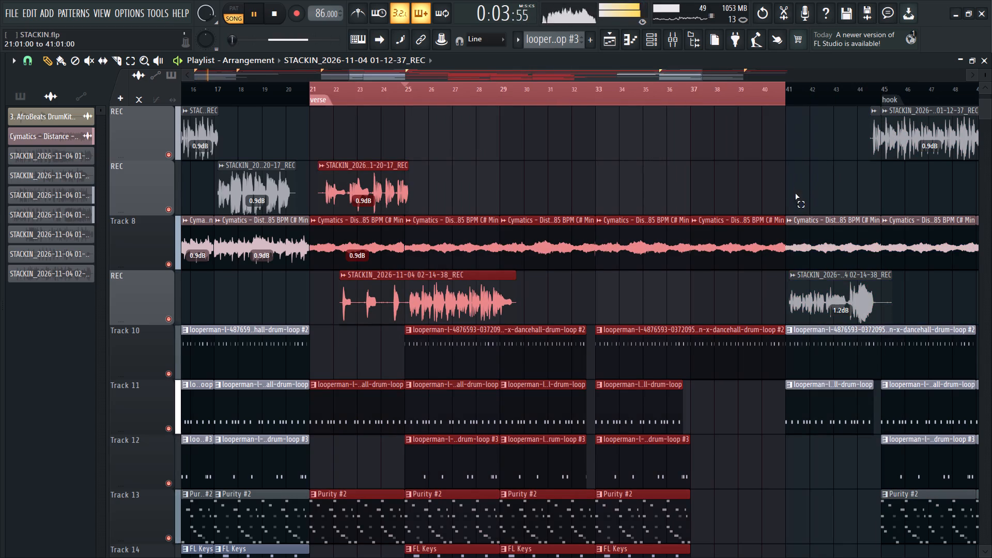
ctrl+drag(795, 193, 884, 139)
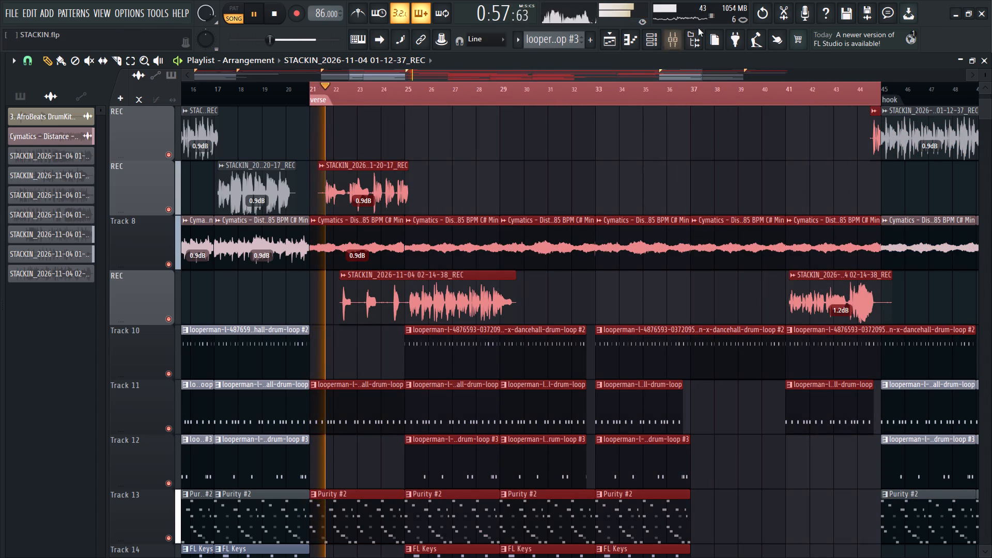
Load Pro-MB into effect slot 9 of the VOCS mixer track.
click(681, 40)
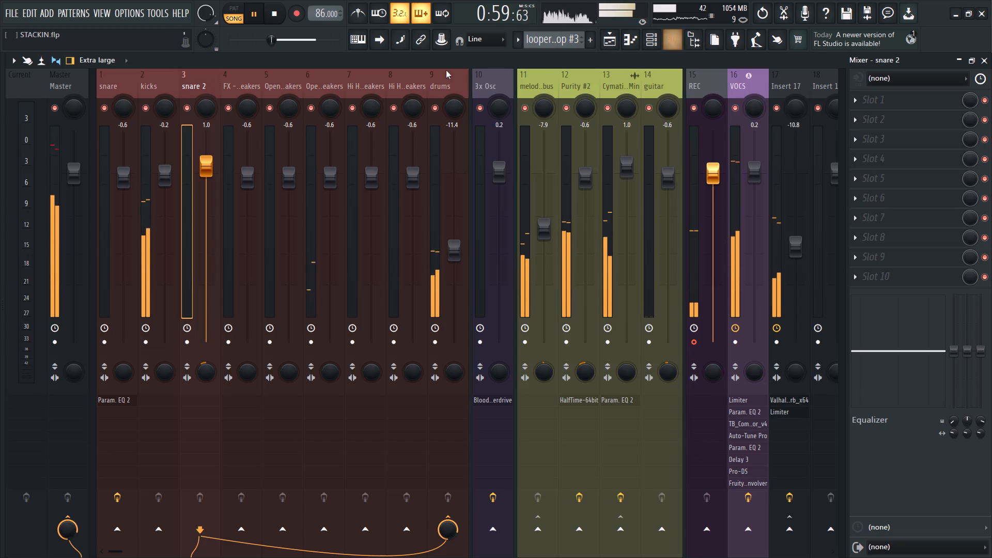
click(745, 86)
scroll(743, 85, down, 1)
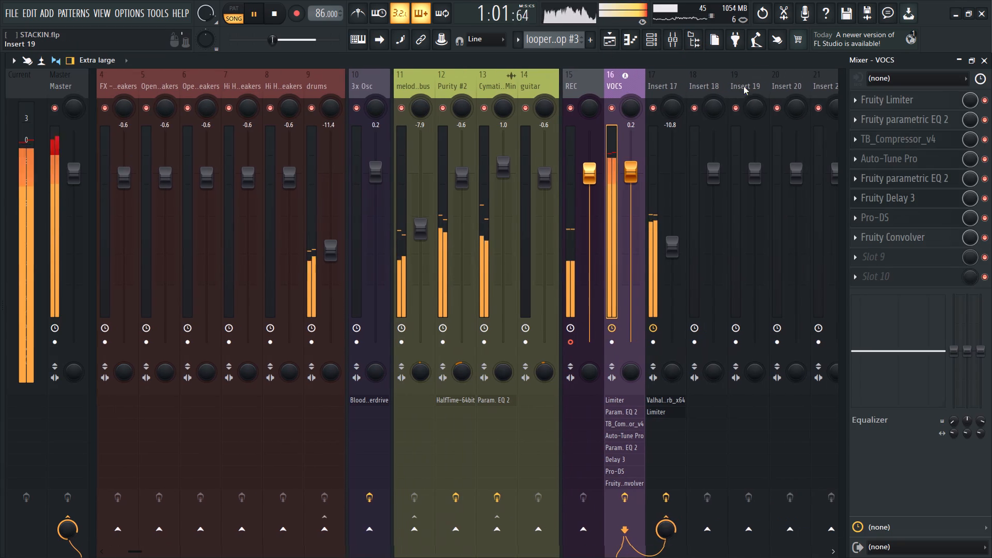
click(868, 259)
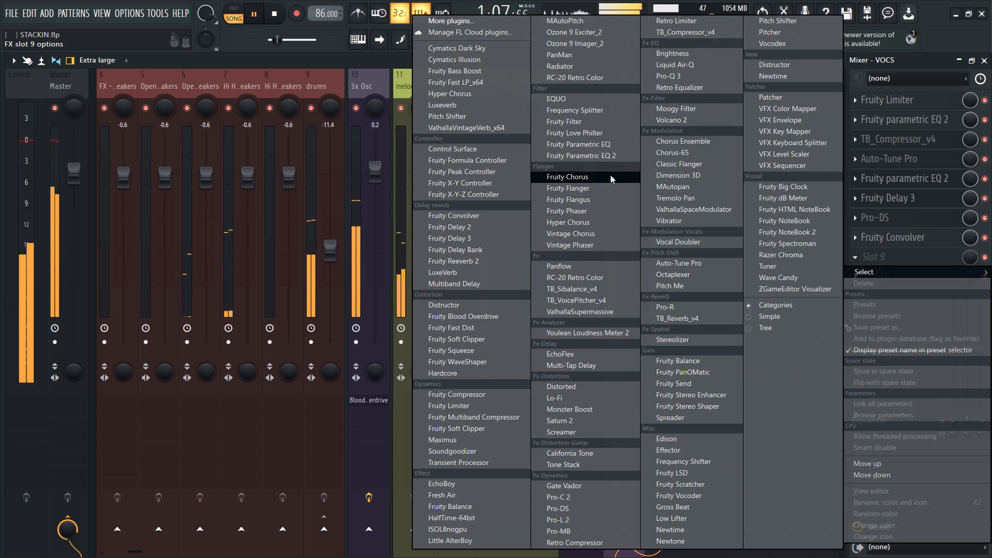
drag(582, 537, 583, 528)
click(583, 529)
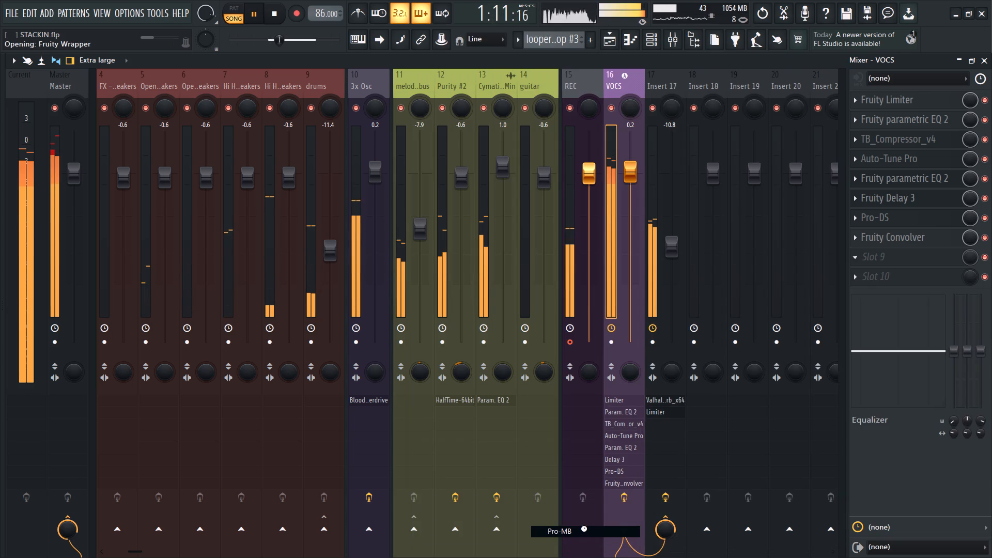
Add a Pro-MB band on the vocals, narrow it around 1761 Hz, boost it to +30 dB and restart playback to audition it.
click(448, 255)
drag(448, 252, 453, 181)
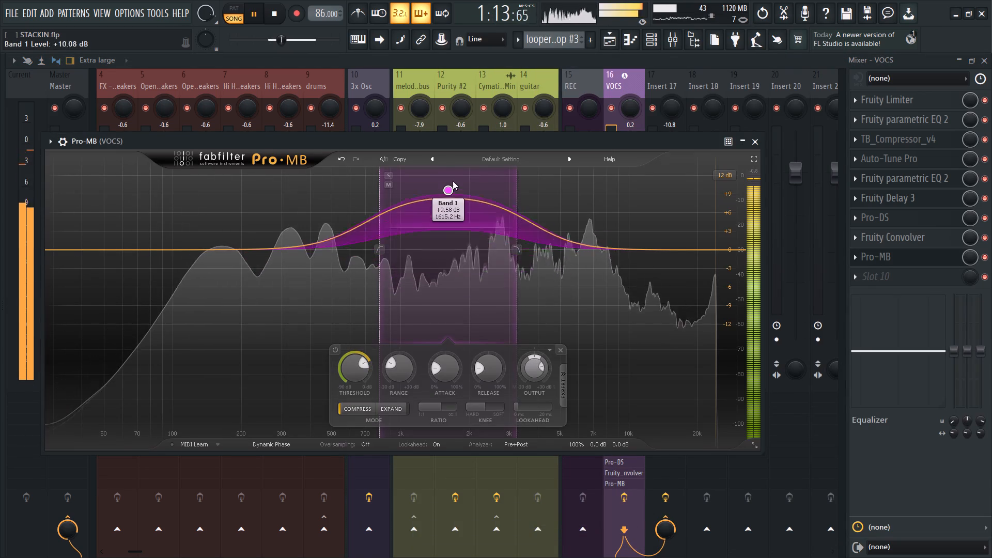
drag(453, 181, 453, 179)
drag(375, 277, 452, 278)
drag(528, 318, 493, 321)
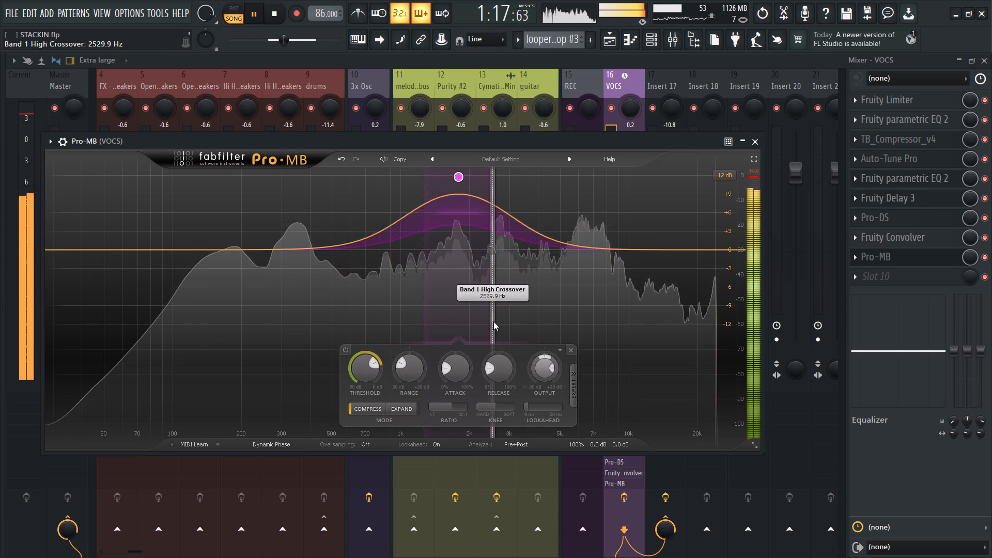
drag(493, 321, 470, 320)
drag(432, 184, 436, 148)
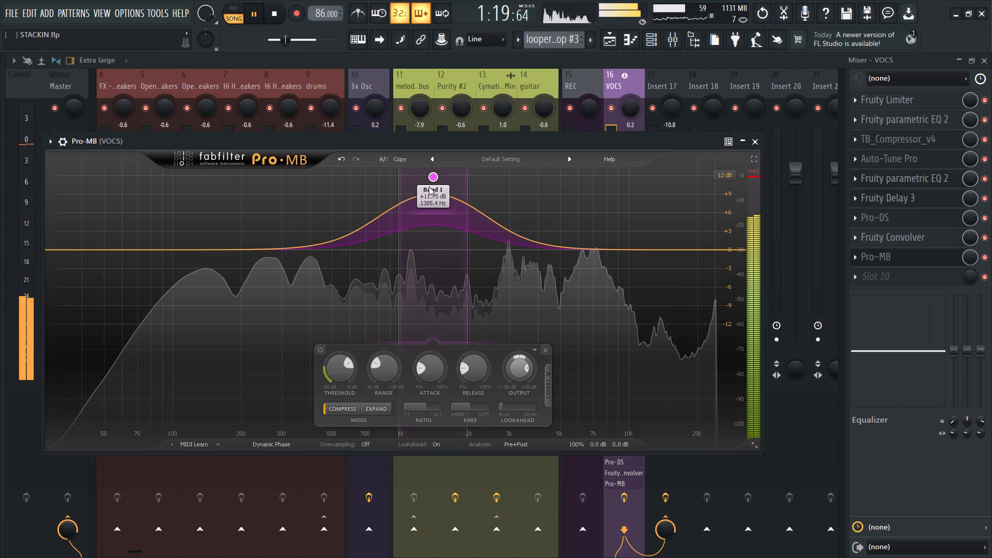
drag(433, 179, 434, 158)
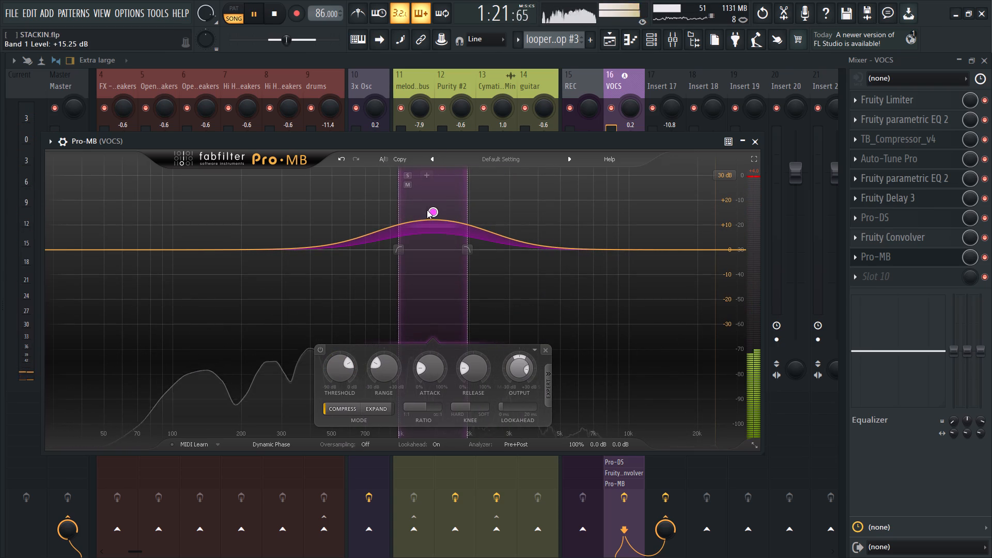
drag(428, 212, 432, 159)
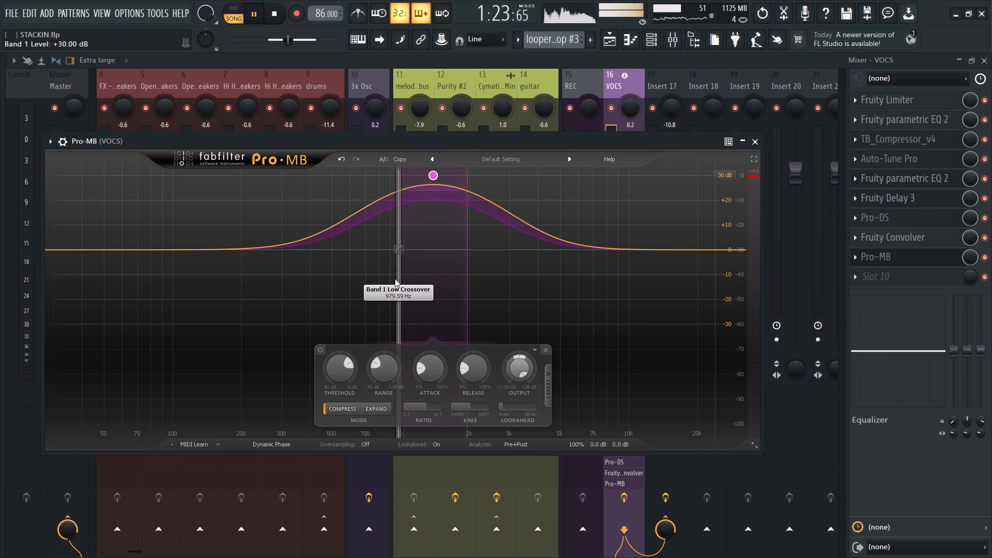
drag(397, 280, 421, 279)
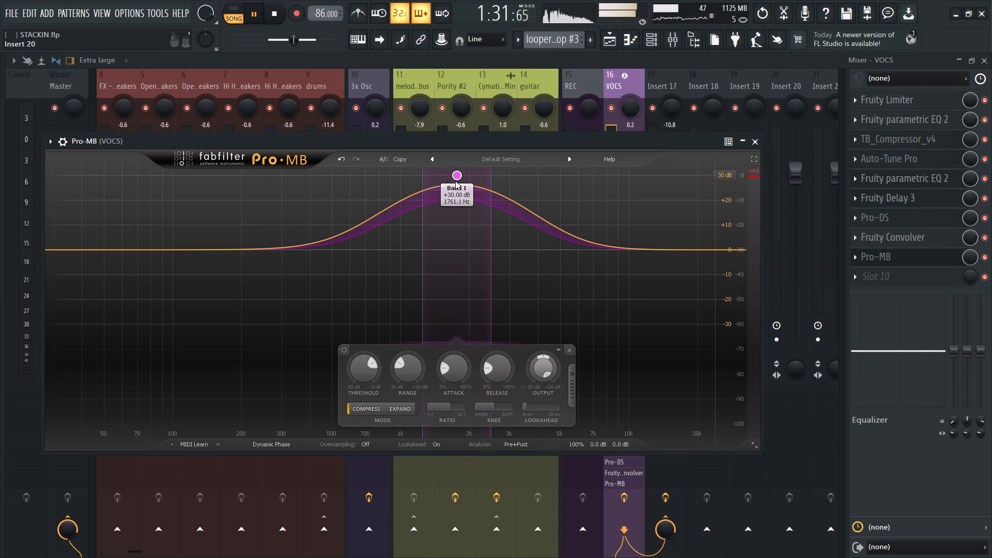
key(space)
key(space)
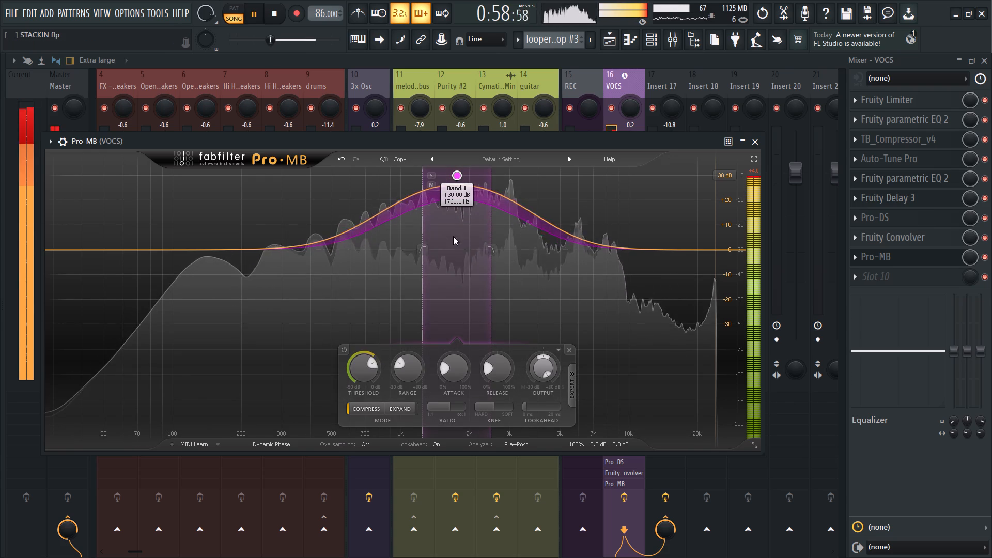
Lower the level of Pro-MB's band 1 to about -0.63 dB.
drag(457, 177, 457, 184)
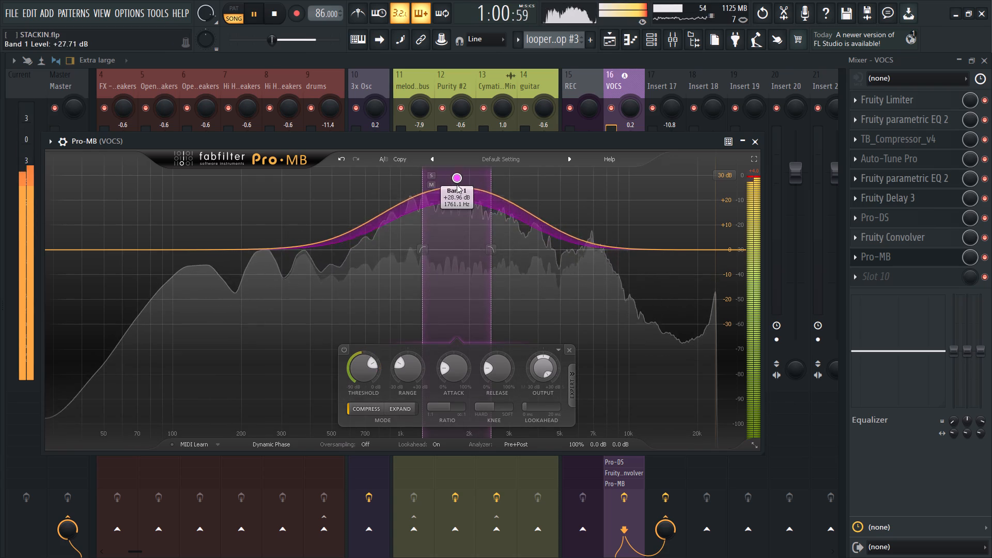
drag(457, 184, 454, 260)
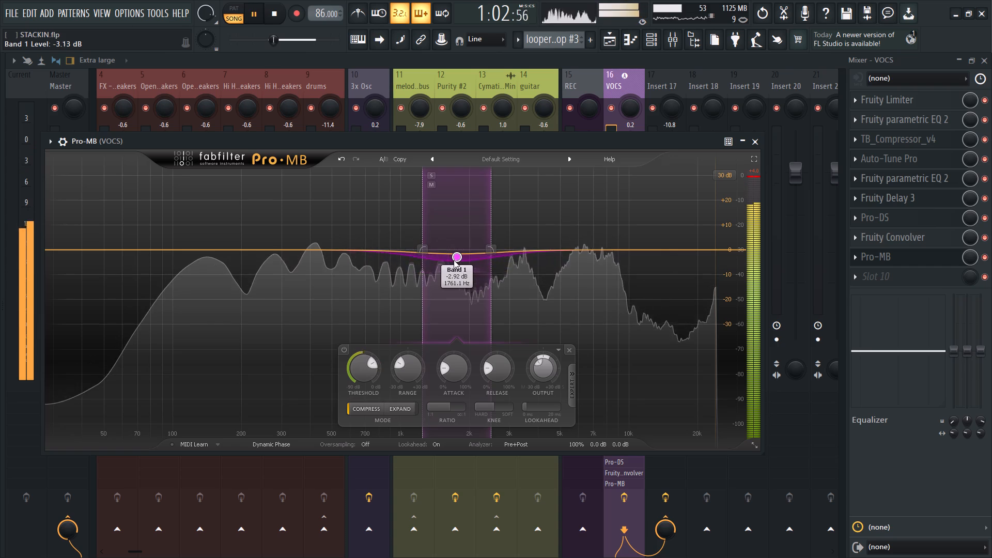
drag(454, 260, 453, 260)
click(454, 260)
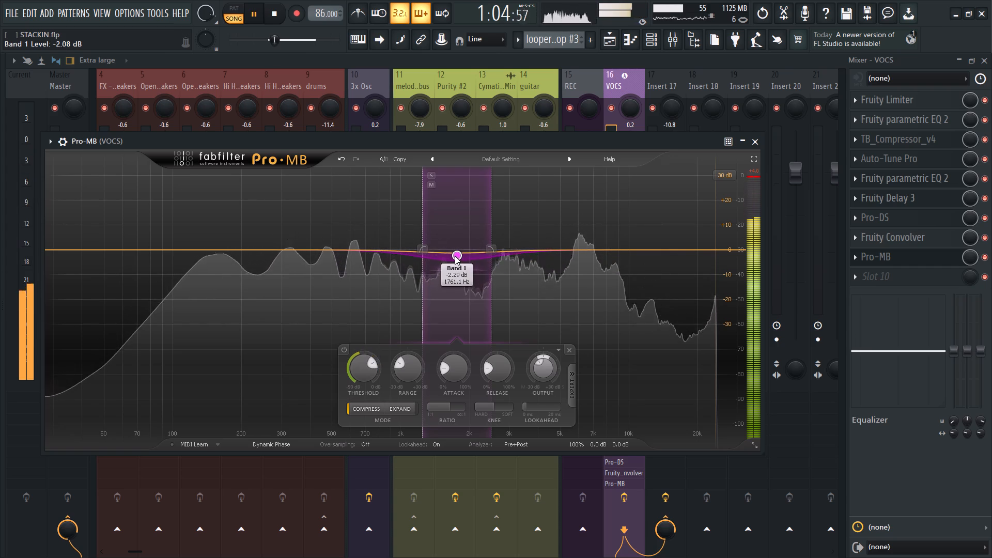
drag(454, 259, 454, 255)
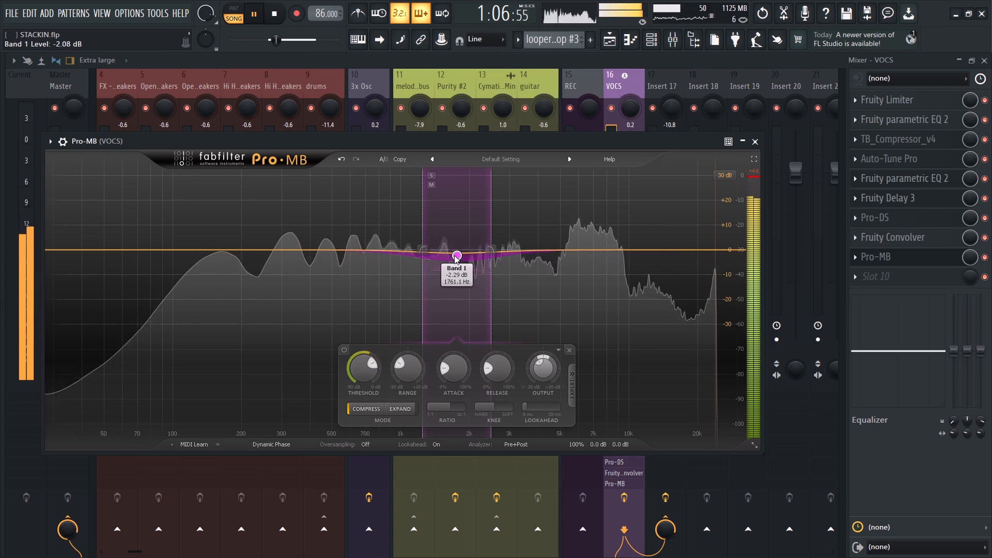
drag(454, 255, 454, 253)
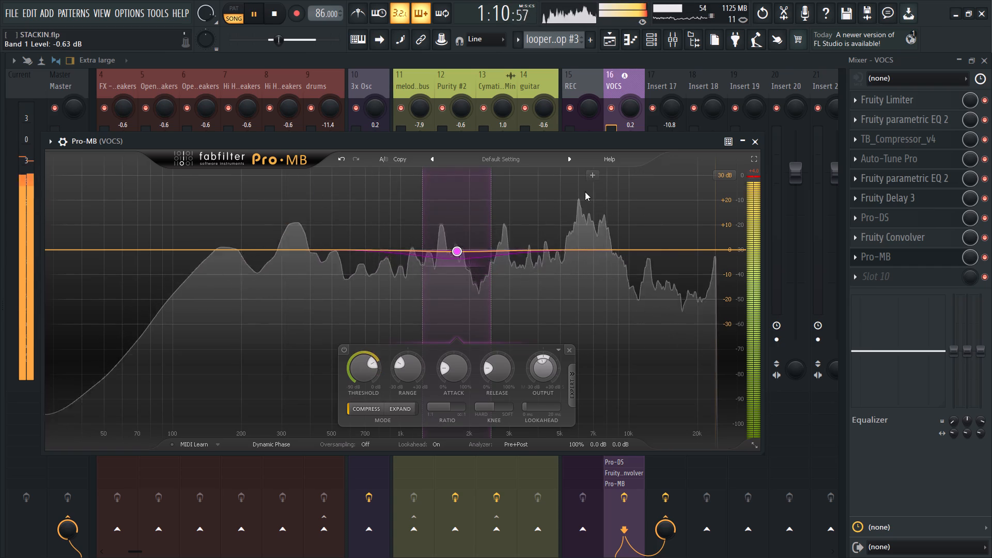
Sweep band 5 of the slot 5 Fruity parametric EQ 2 on VOCS, settle it at 2819 Hz with 2.9 dB, and close the EQ.
double_click(880, 180)
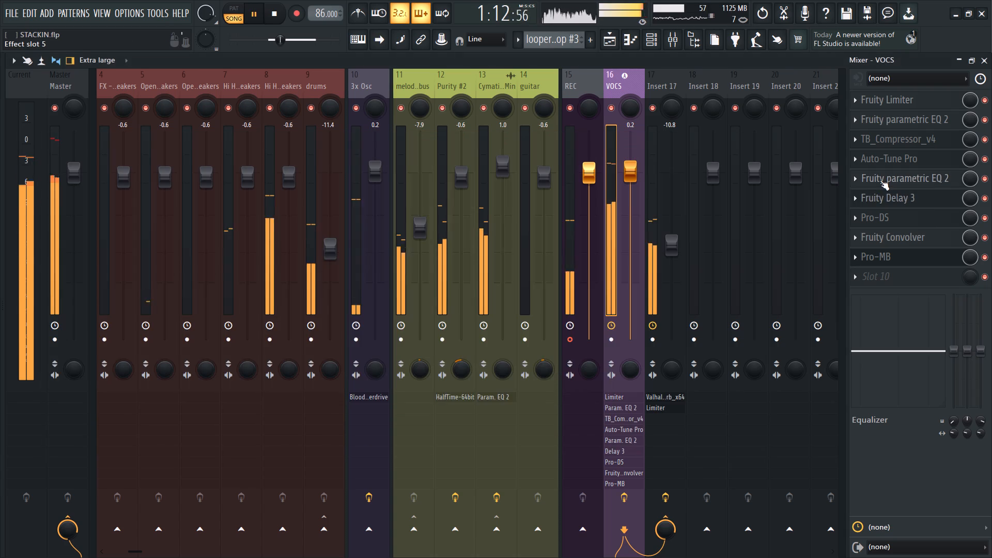
drag(321, 333, 435, 175)
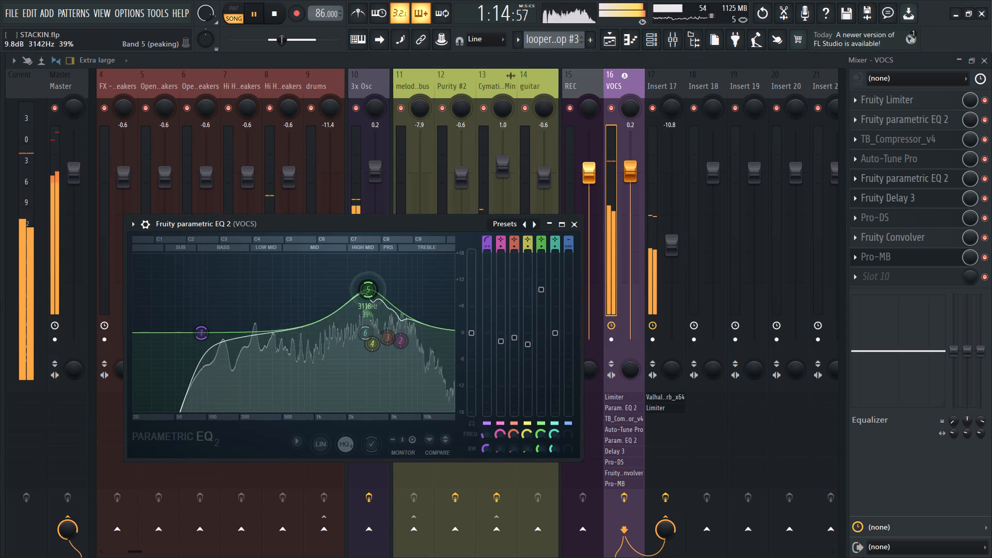
drag(435, 175, 320, 228)
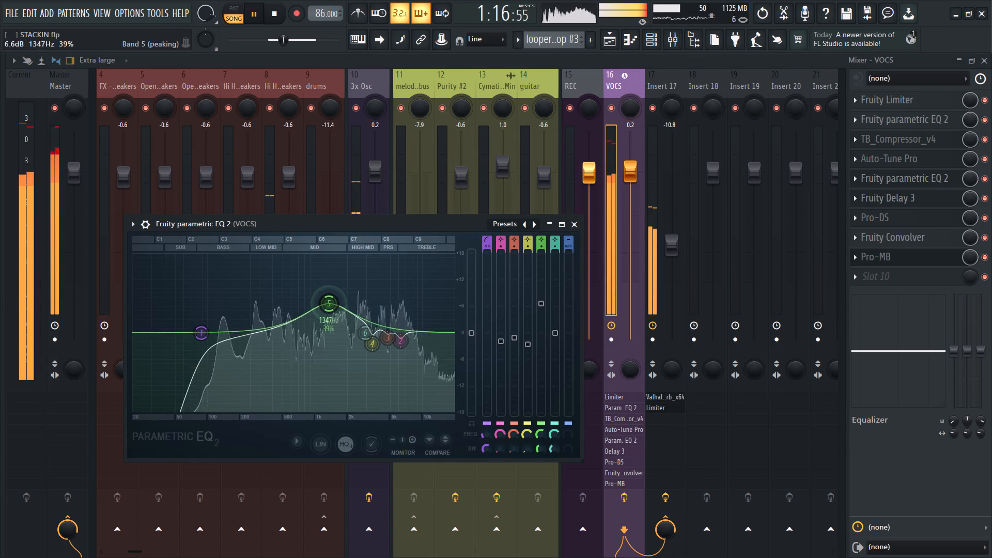
drag(320, 228, 417, 283)
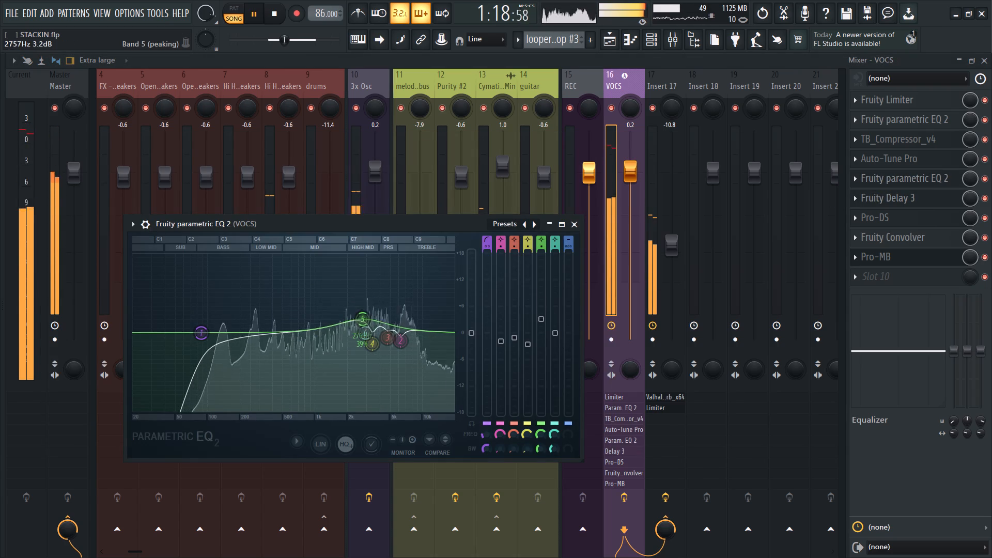
click(362, 319)
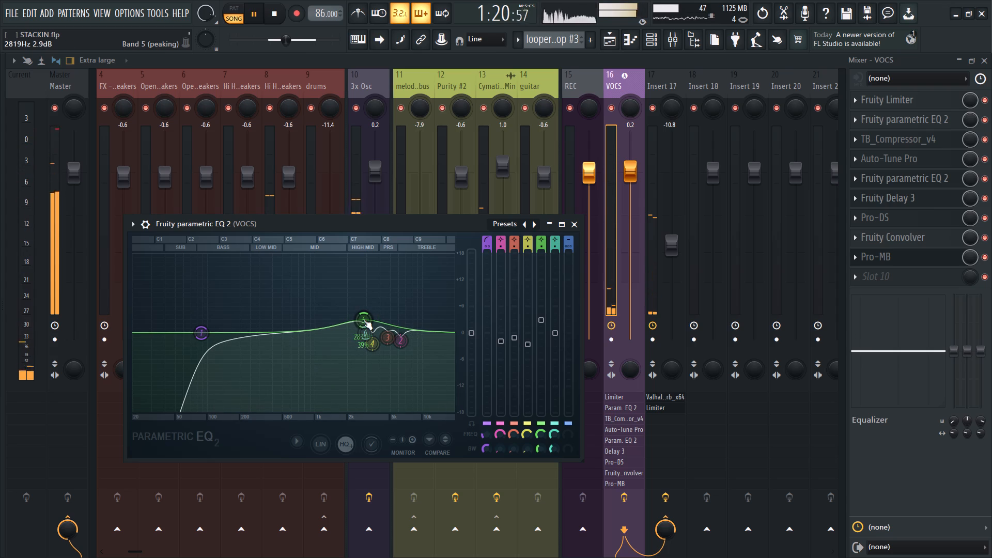
right_click(363, 320)
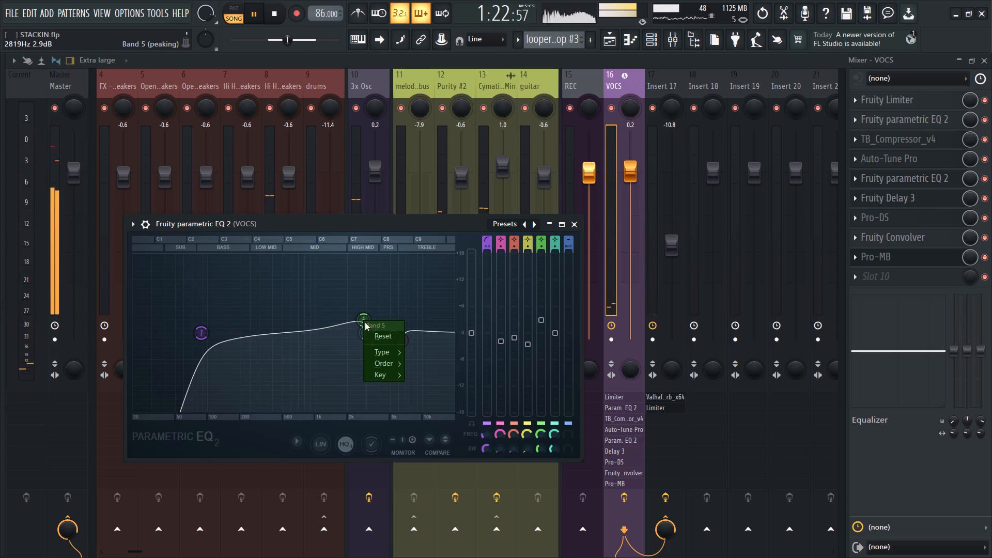
click(368, 316)
click(367, 316)
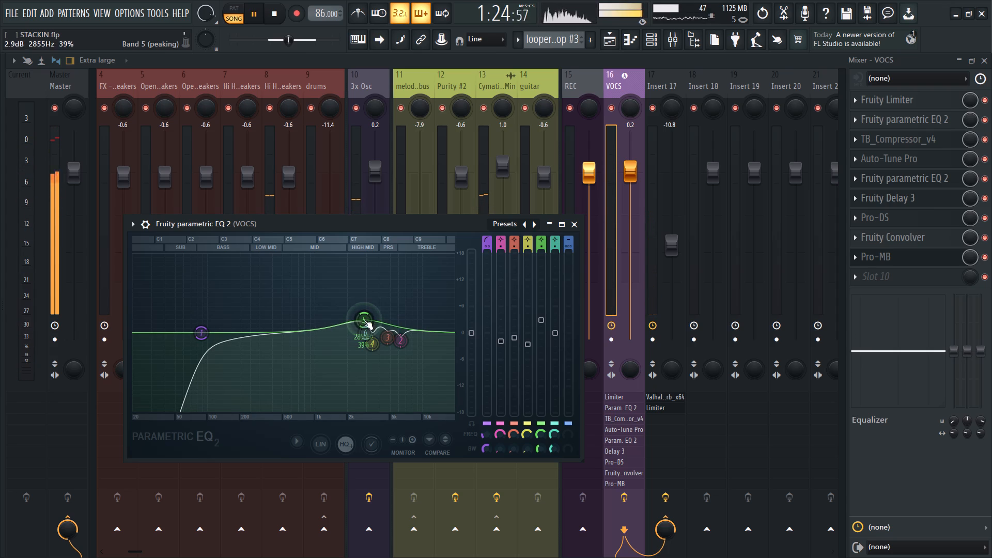
click(572, 227)
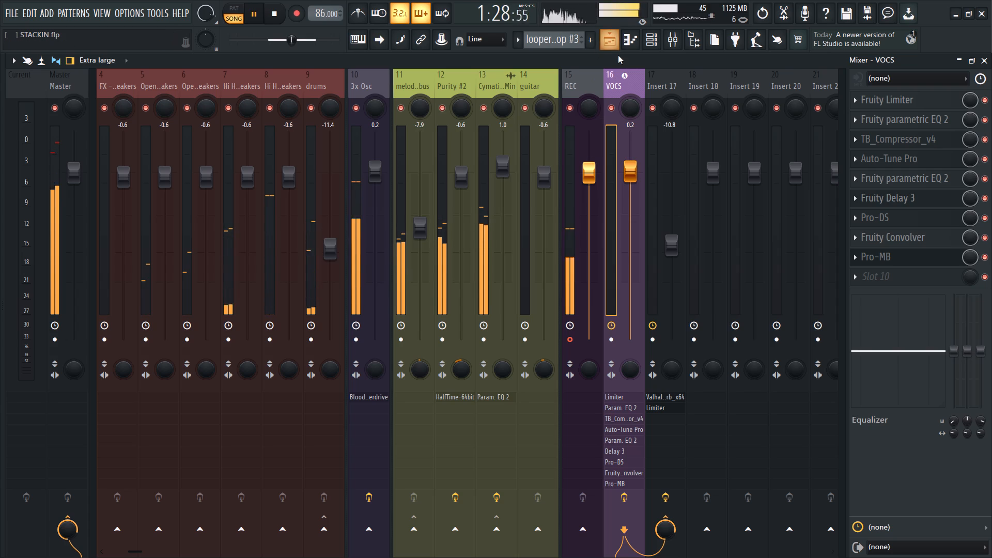
Examine the verse's vocal clips, drum loops, instrument patterns and wet-level automation in the playlist during playback.
click(615, 43)
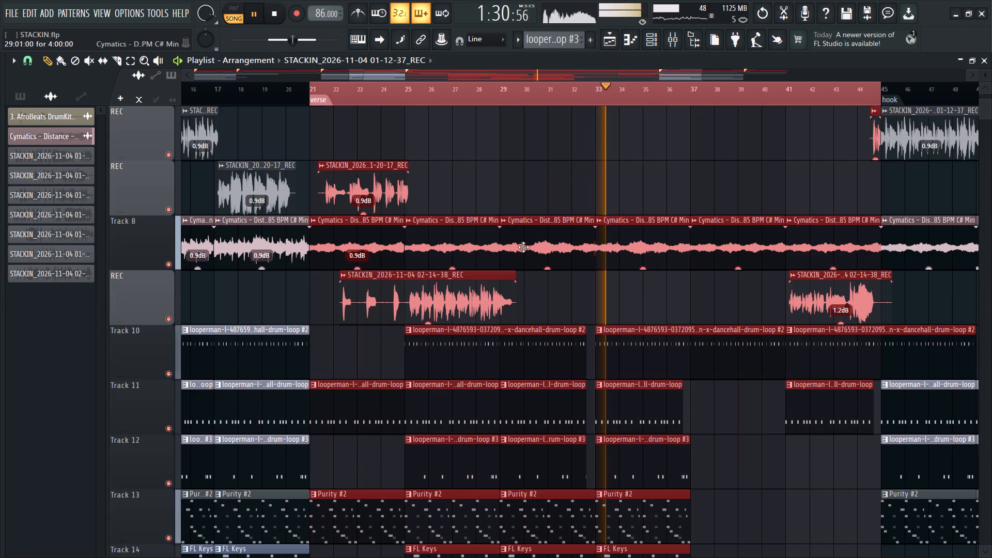
scroll(419, 215, down, 3)
scroll(465, 284, down, 1)
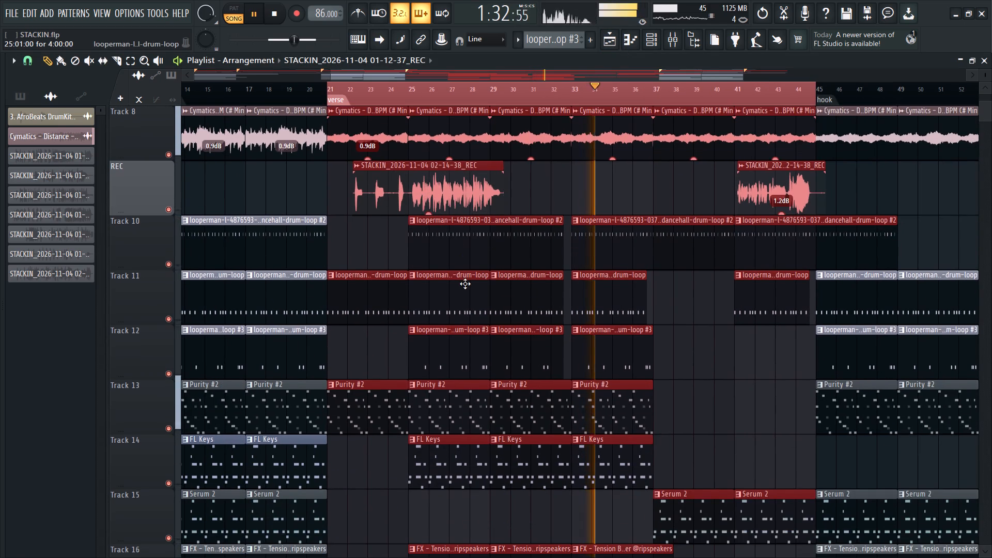
scroll(465, 284, down, 1)
scroll(466, 285, up, 8)
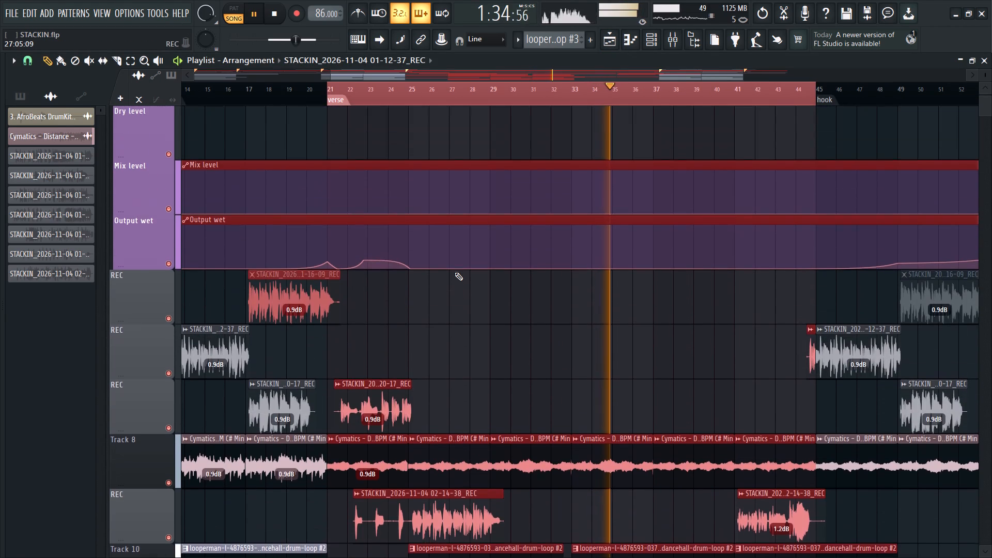
scroll(454, 272, down, 1)
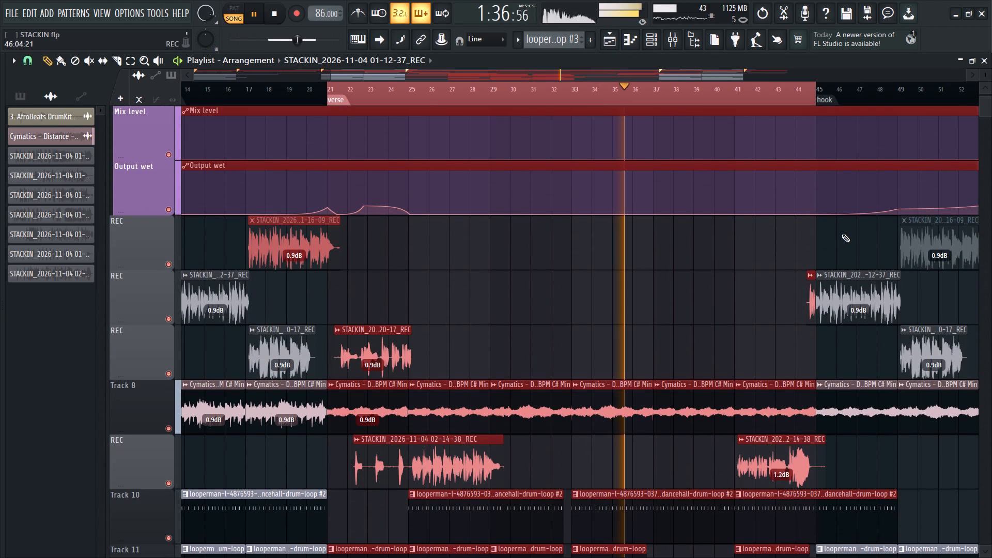
scroll(842, 235, up, 2)
ctrl+scroll(874, 288, up, 2)
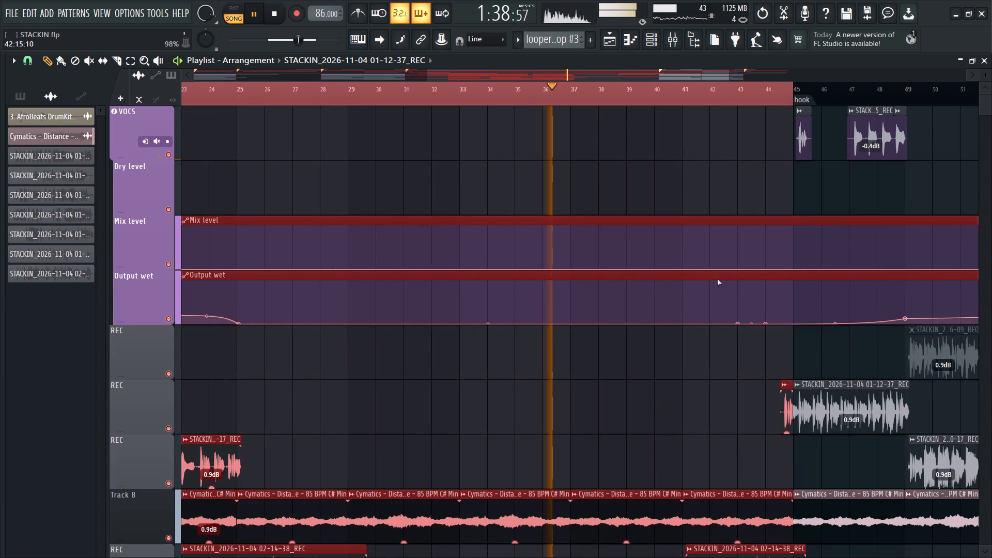
ctrl+scroll(503, 149, down, 2)
scroll(612, 202, down, 2)
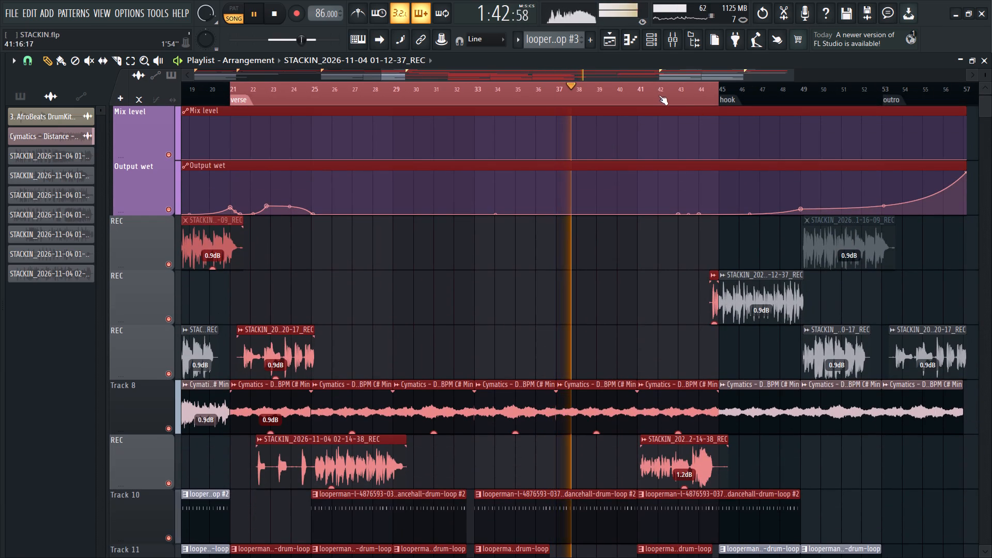
Change the selected time range to run from bar 22 to bar 44.
ctrl+drag(696, 91, 253, 97)
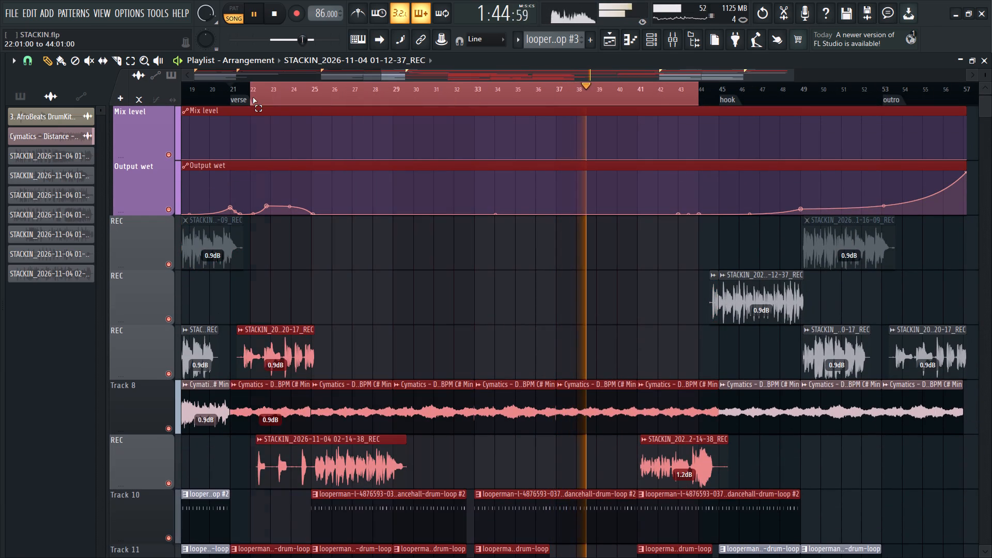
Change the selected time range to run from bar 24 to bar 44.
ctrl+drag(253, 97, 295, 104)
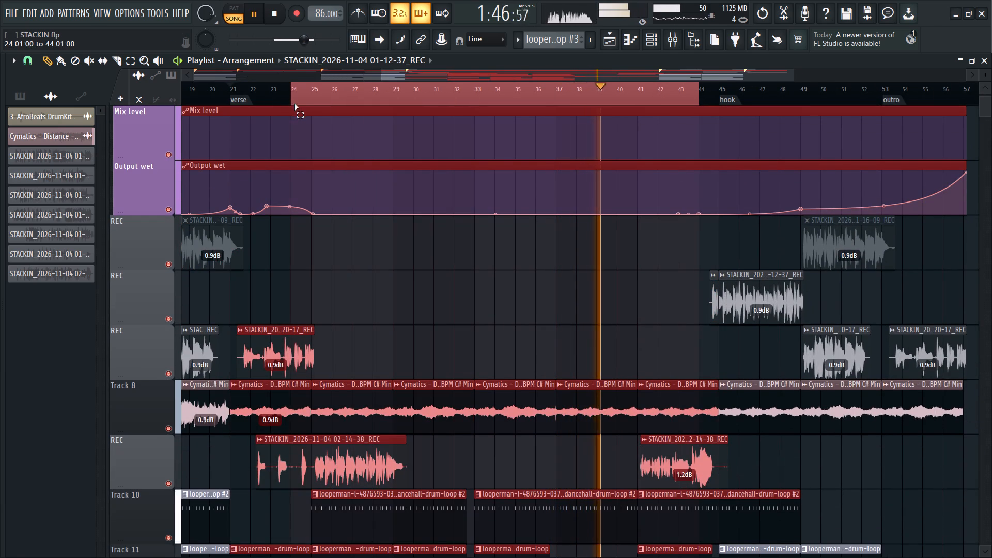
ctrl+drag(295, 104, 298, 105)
Slice the STACKIN 02-14-38 vocal clip after bar 41 at its phrase gaps, with cuts at about 41:12, 41:14 and 42:03.
ctrl+scroll(705, 261, up, 2)
scroll(588, 260, down, 2)
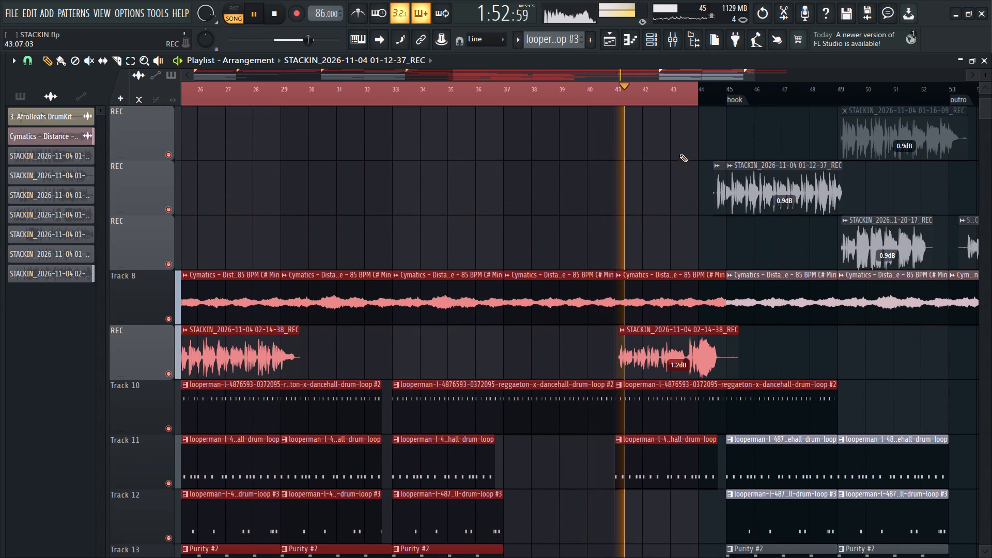
ctrl+scroll(691, 285, up, 4)
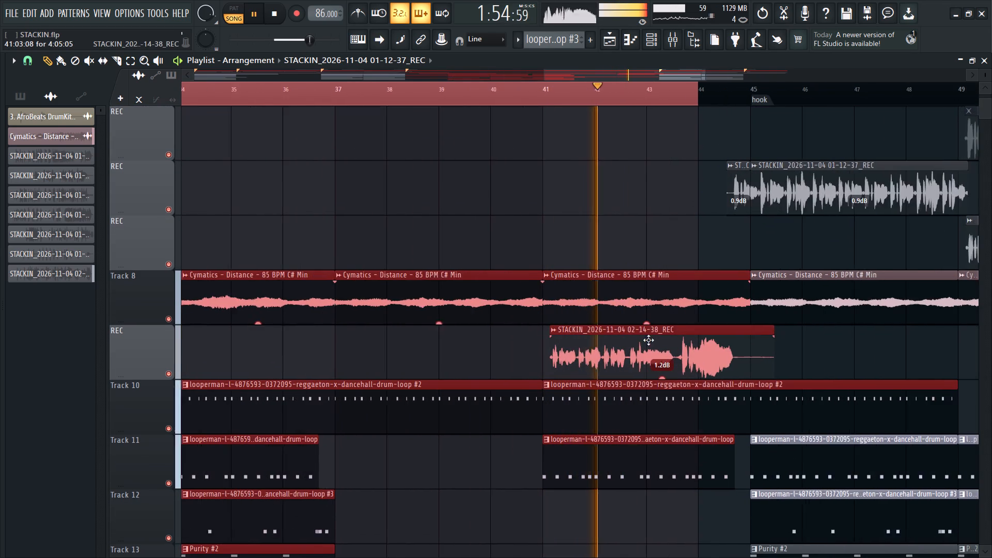
ctrl+scroll(648, 340, up, 3)
ctrl+scroll(584, 361, up, 3)
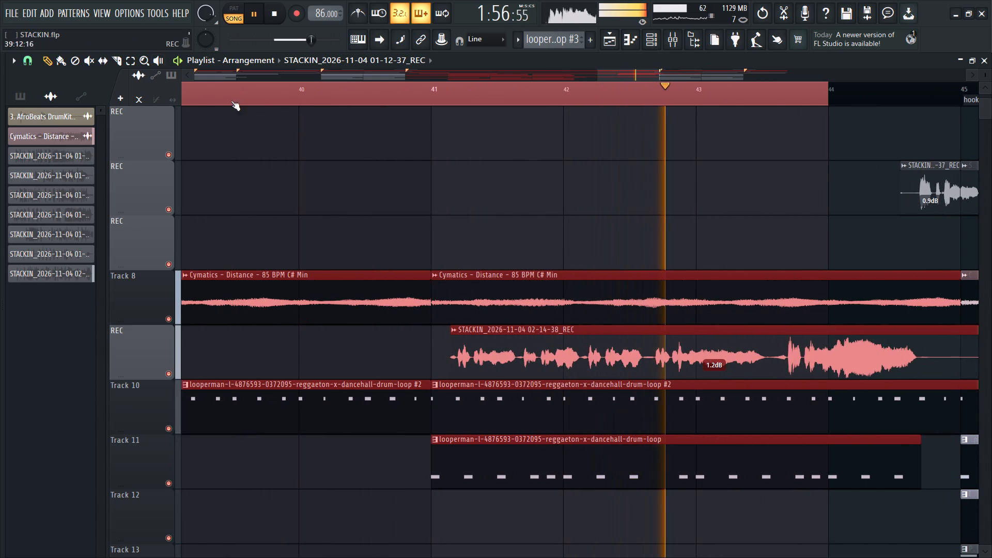
click(114, 58)
ctrl+scroll(444, 247, up, 2)
click(388, 101)
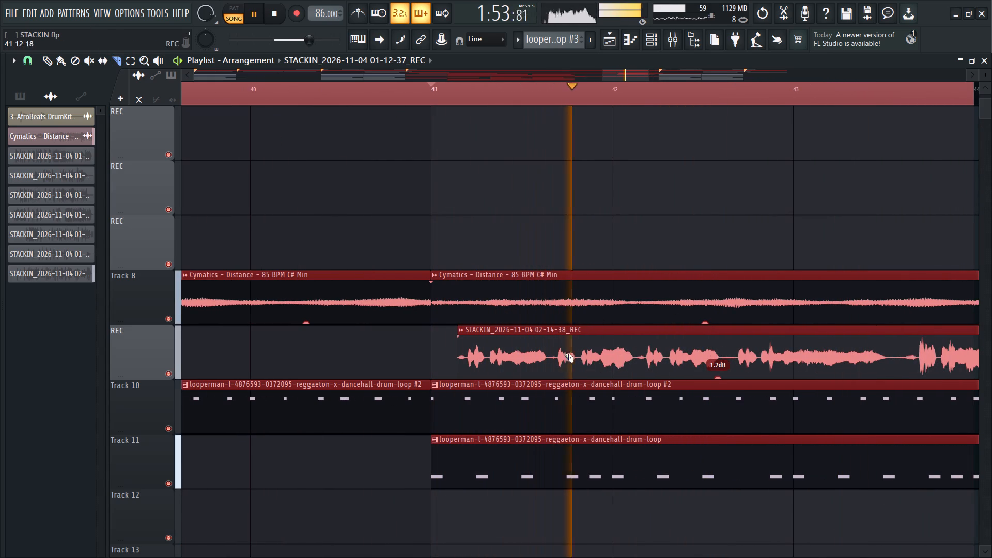
alt+drag(554, 345, 558, 378)
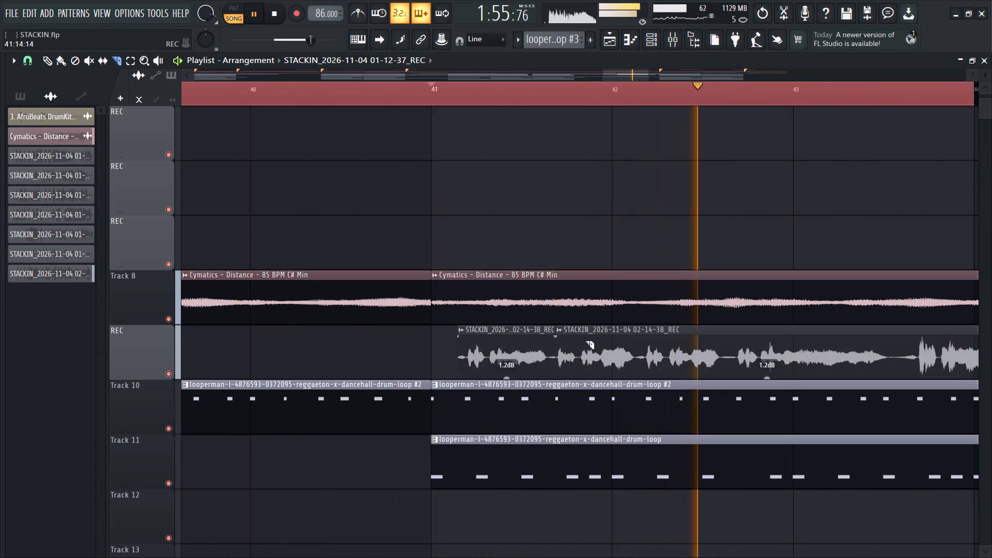
alt+drag(575, 344, 580, 375)
key(space)
key(space)
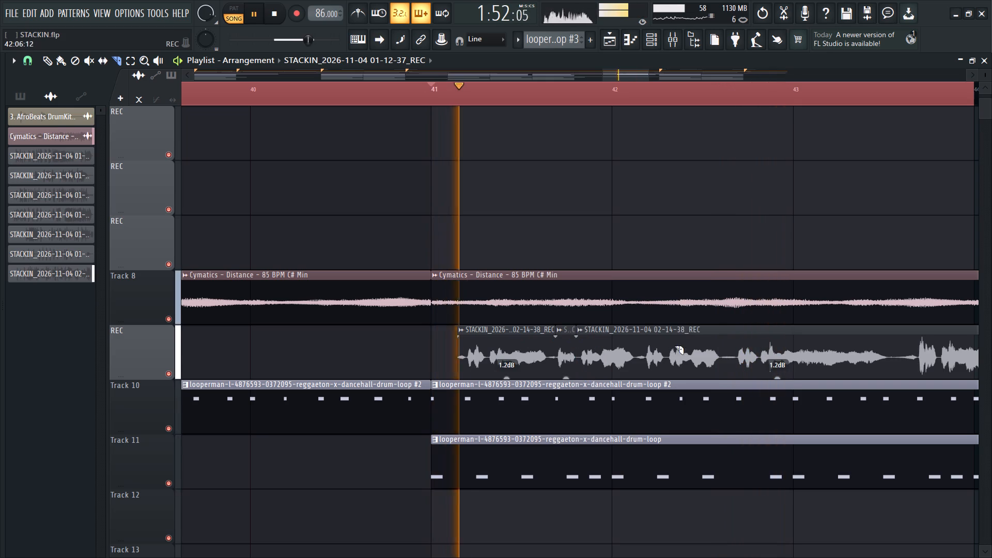
alt+drag(634, 336, 638, 376)
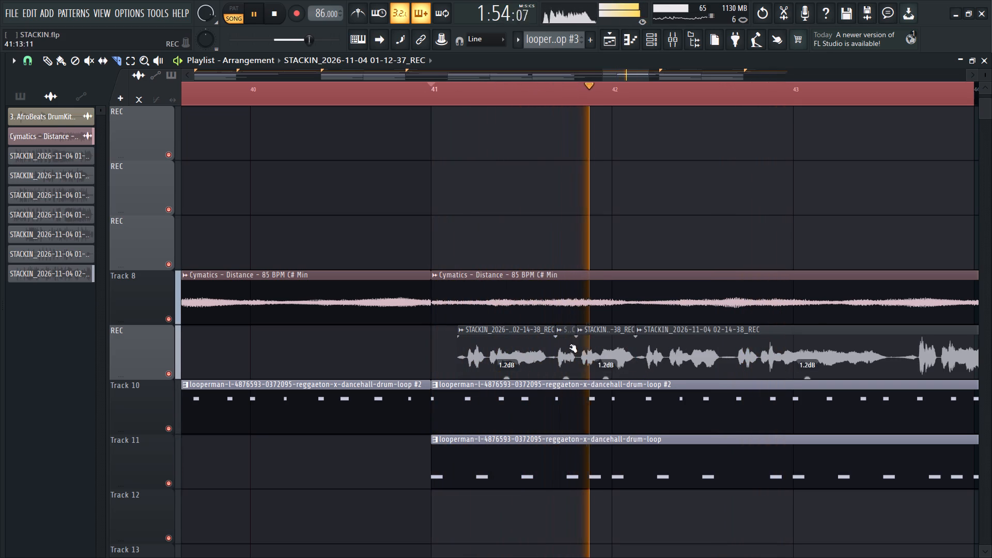
key(space)
key(space)
Nudge the third vocal slice after bar 41 slightly earlier, to start at 41:13:17.
click(48, 64)
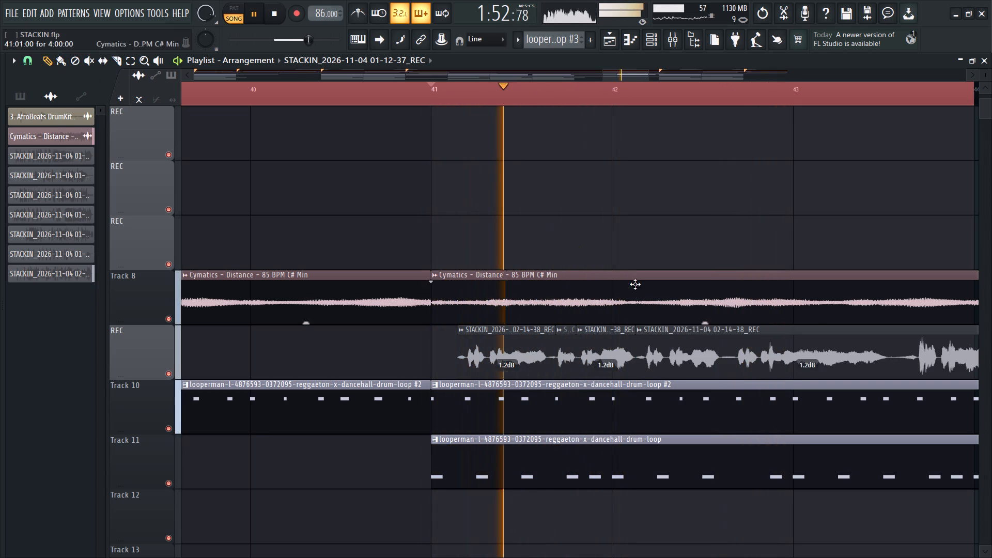
alt+click(622, 340)
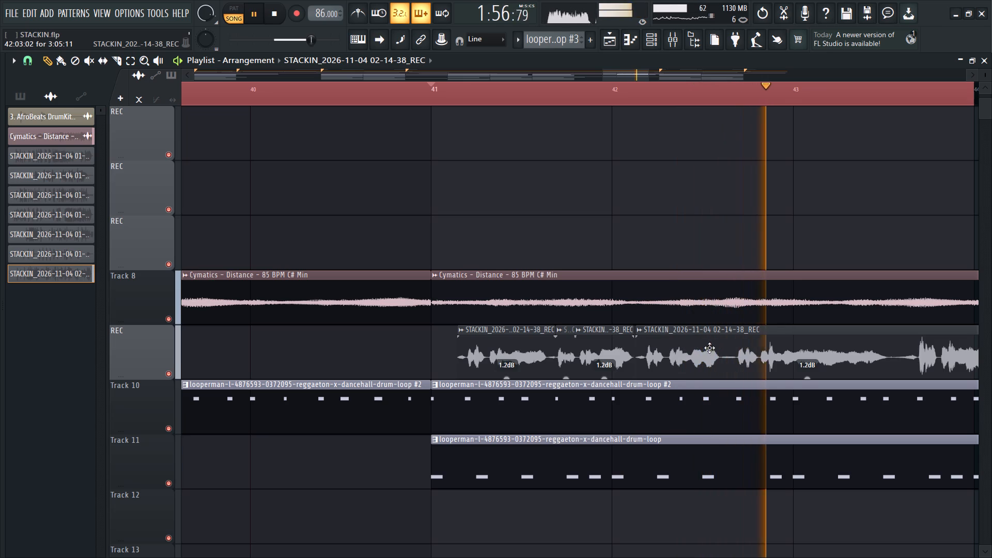
Replay the sliced vocal from bar 41 and nudge the fourth slice, just after bar 42, slightly earlier.
ctrl+scroll(601, 361, up, 5)
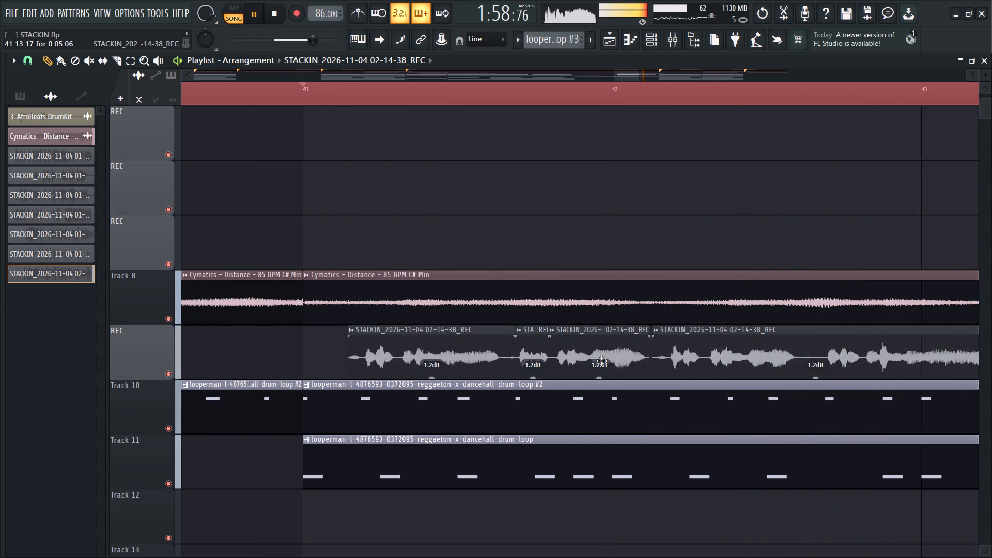
key(space)
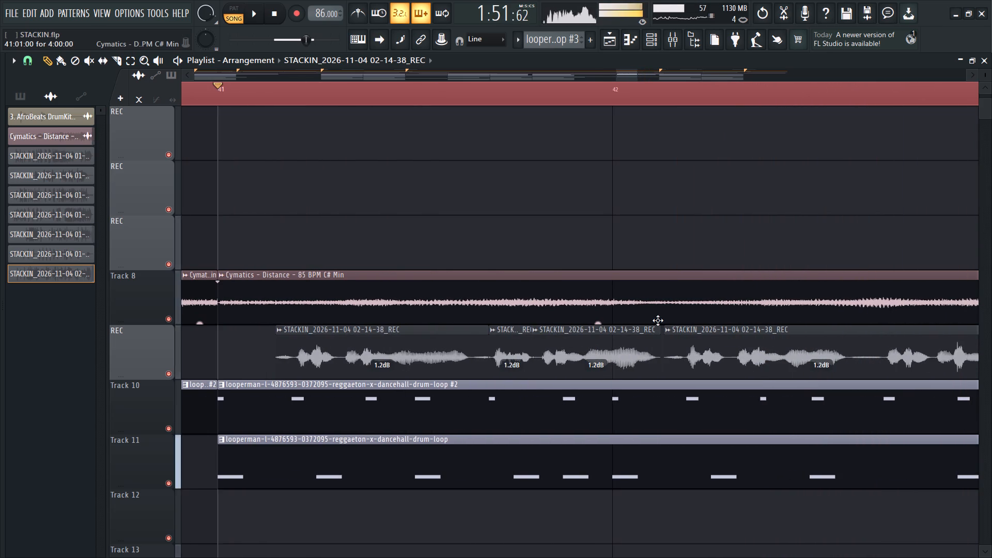
key(space)
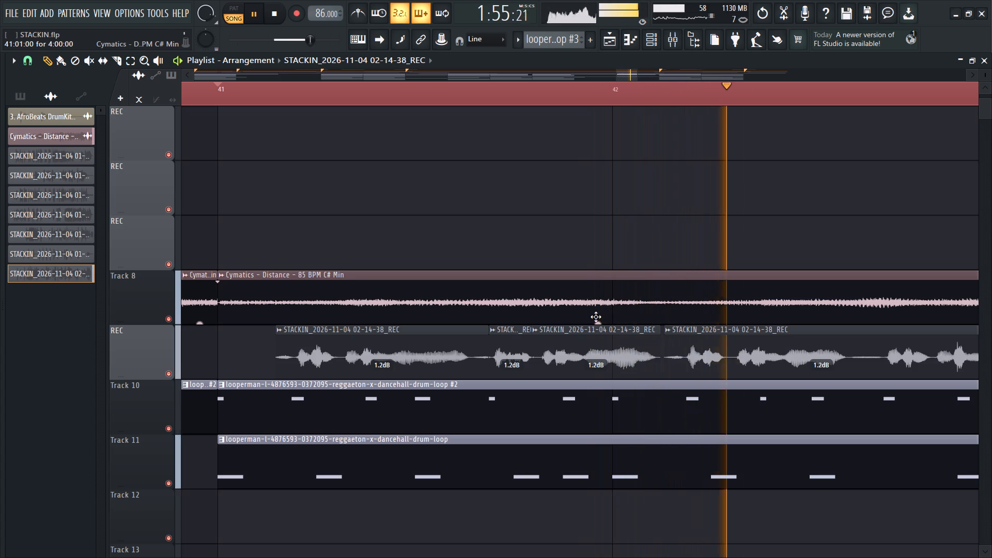
key(space)
key(space)
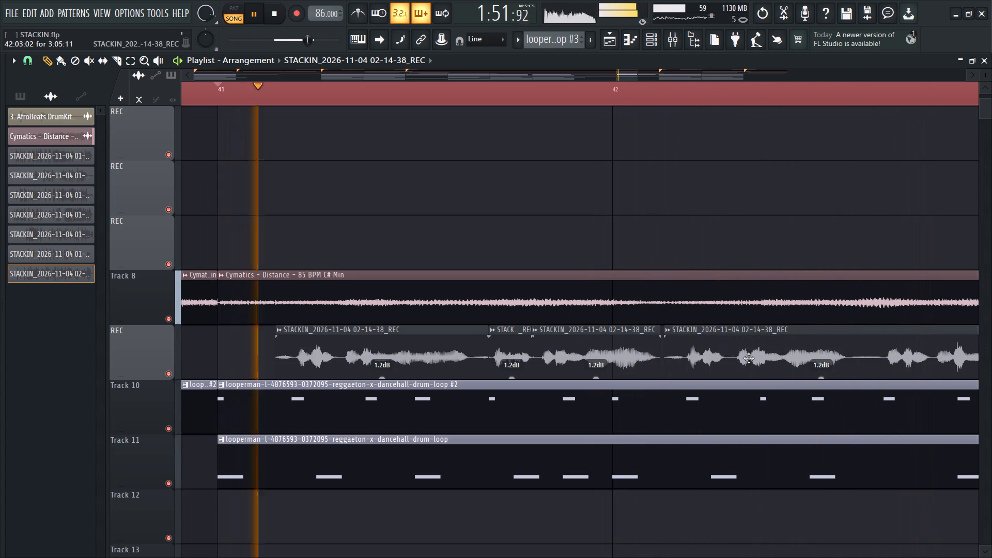
alt+click(749, 358)
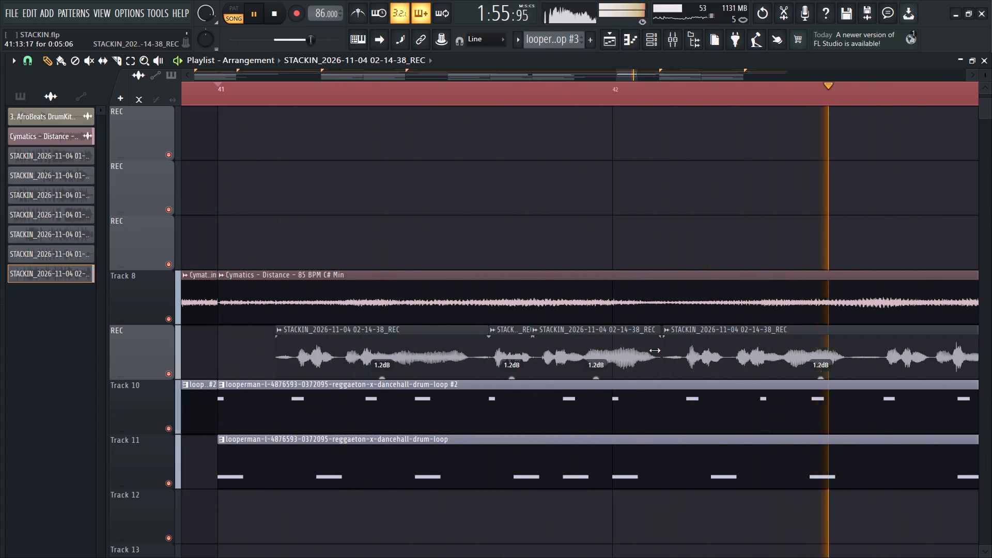
Examine the arrangement from intro to outro during playback, covering wet-level automation, vocal clips, drum loops and instrument patterns.
ctrl+scroll(654, 350, down, 9)
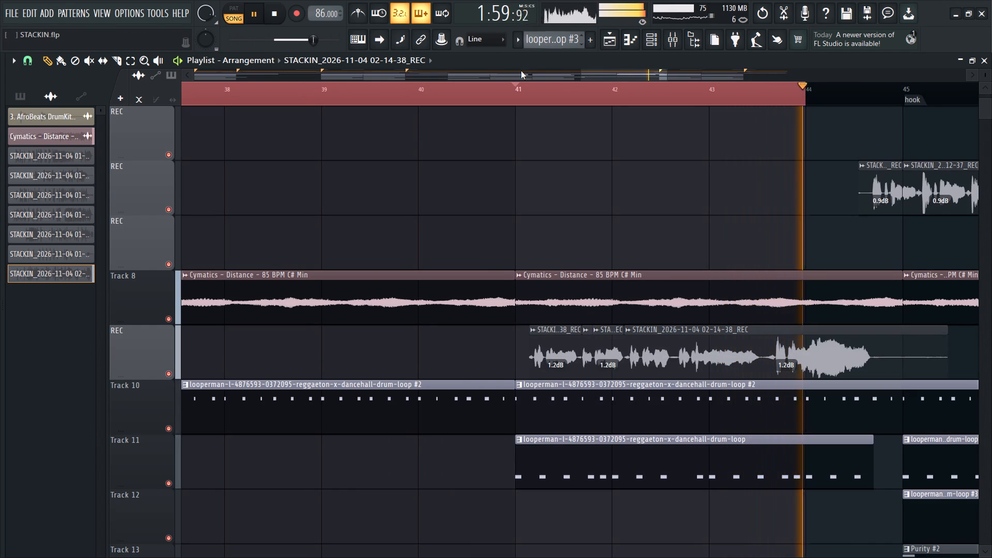
ctrl+scroll(512, 85, down, 1)
ctrl+scroll(466, 141, down, 9)
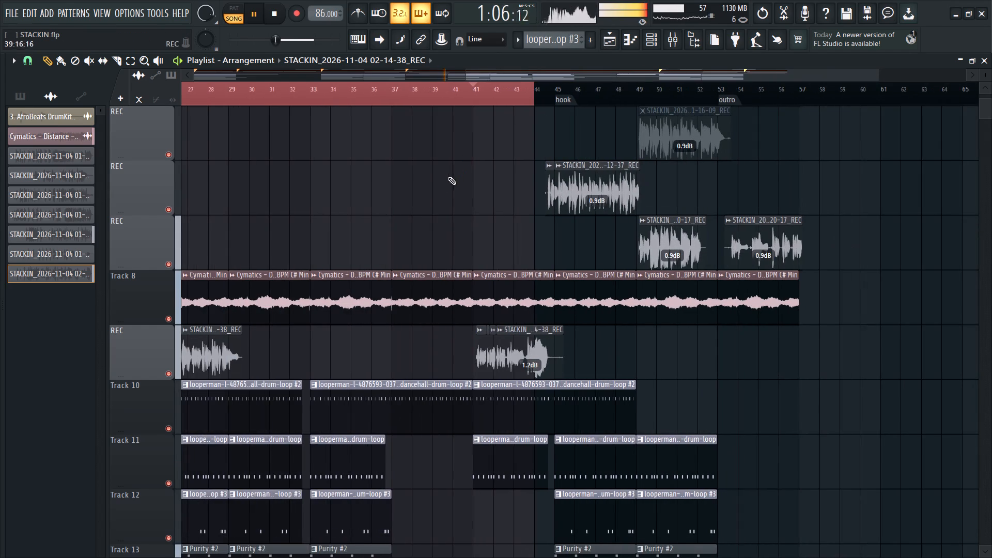
ctrl+scroll(428, 187, down, 4)
scroll(514, 220, down, 3)
scroll(551, 240, down, 6)
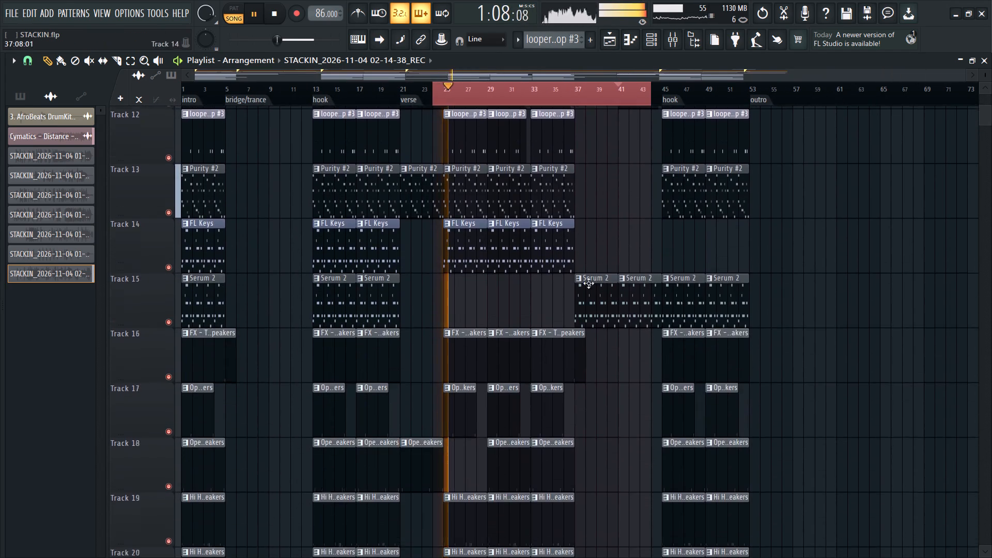
scroll(594, 284, up, 11)
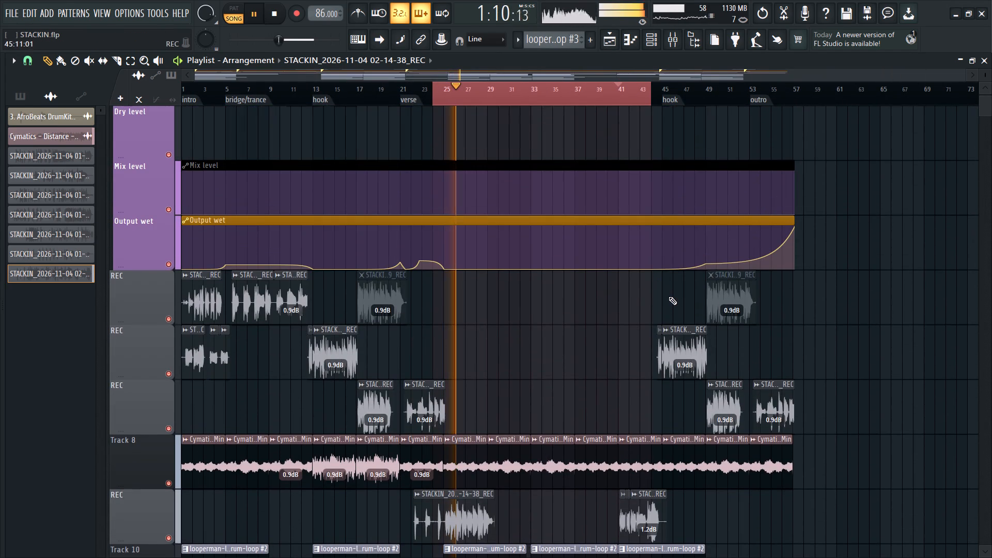
scroll(542, 336, down, 2)
ctrl+scroll(514, 330, up, 7)
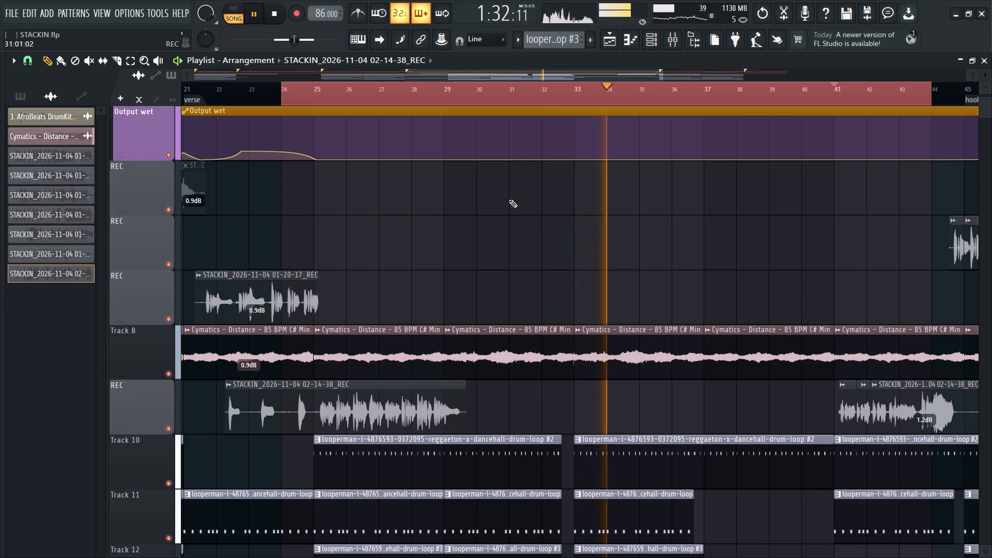
scroll(601, 221, down, 2)
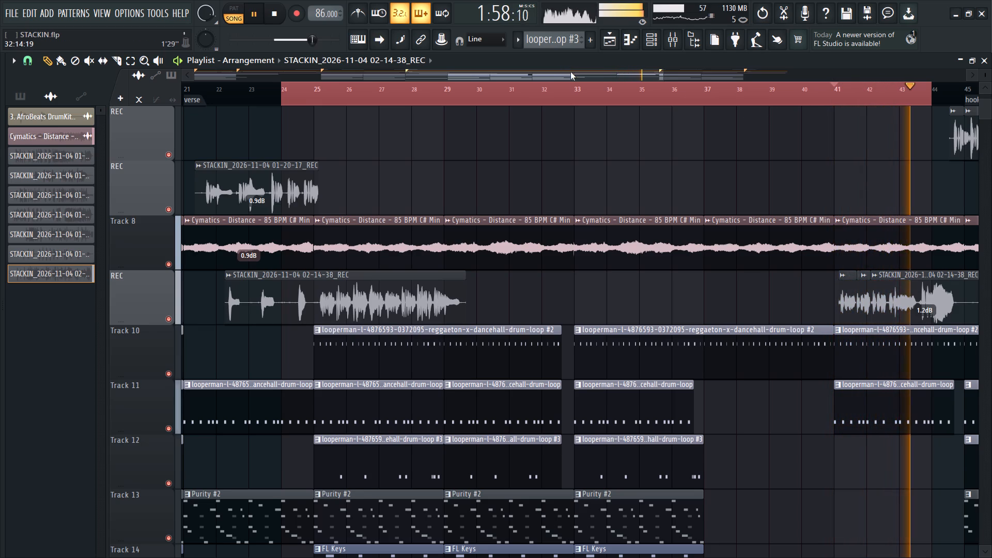
Clear the time range and review the transition into the second hook during playback from about bar 44.
drag(571, 72, 626, 72)
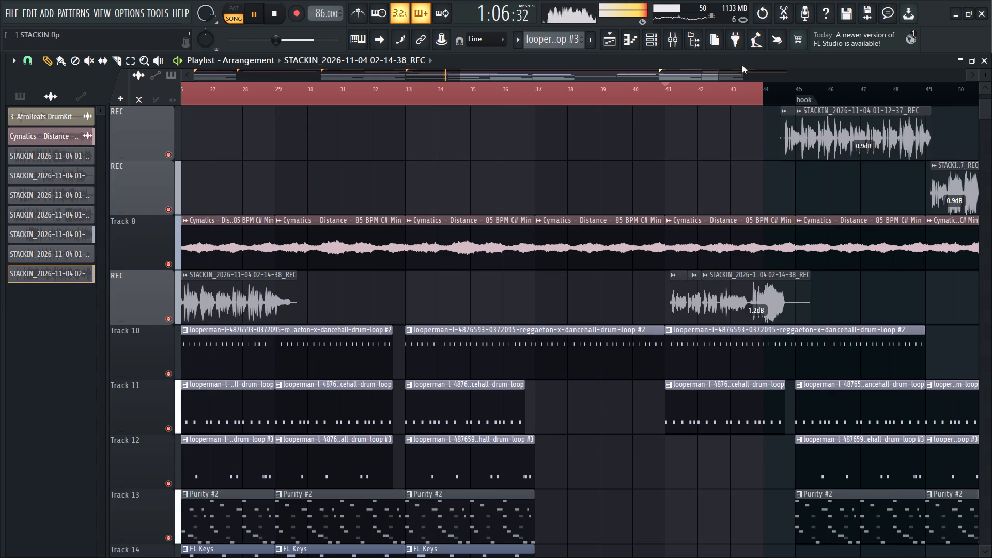
ctrl+click(743, 90)
click(780, 96)
click(773, 93)
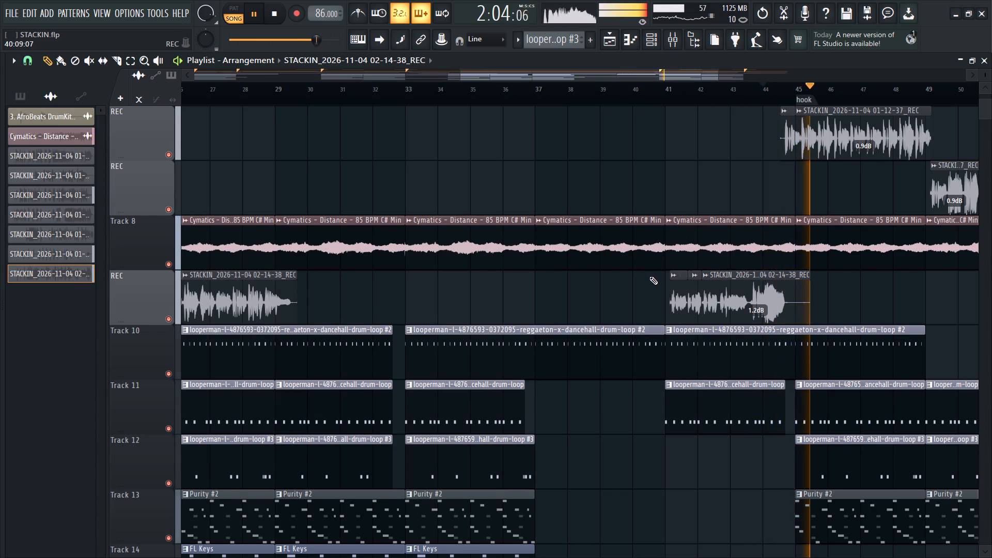
scroll(649, 274, down, 1)
ctrl+scroll(629, 299, down, 1)
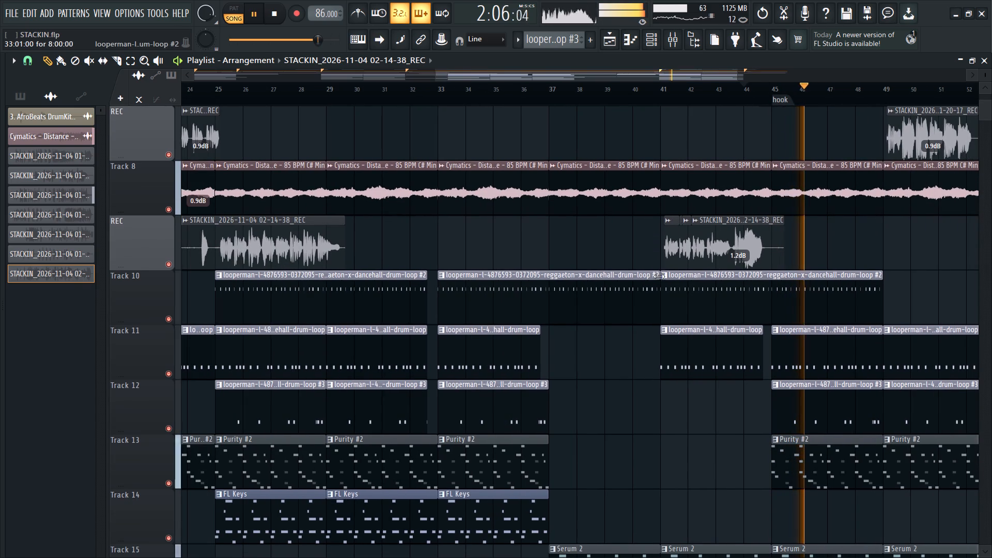
ctrl+scroll(654, 261, down, 1)
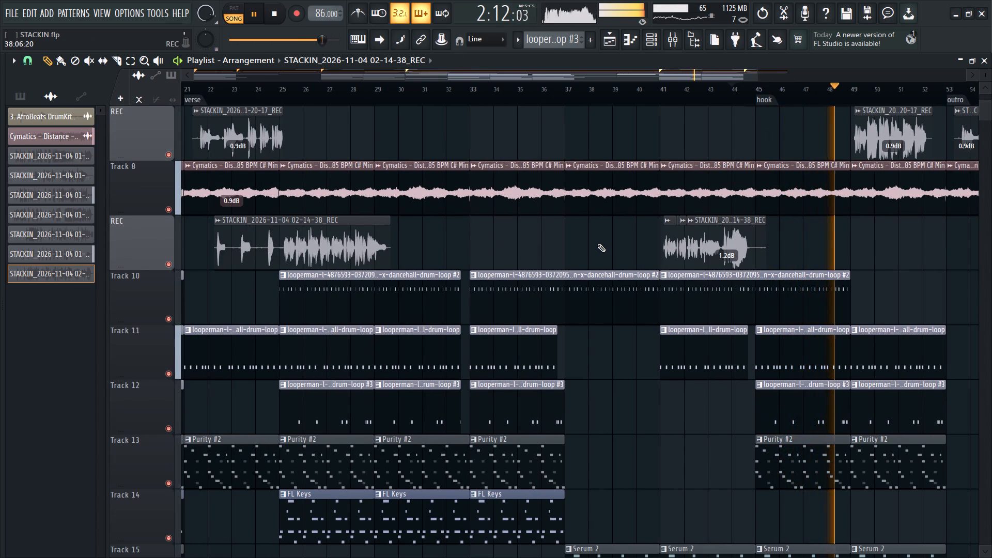
scroll(596, 238, up, 3)
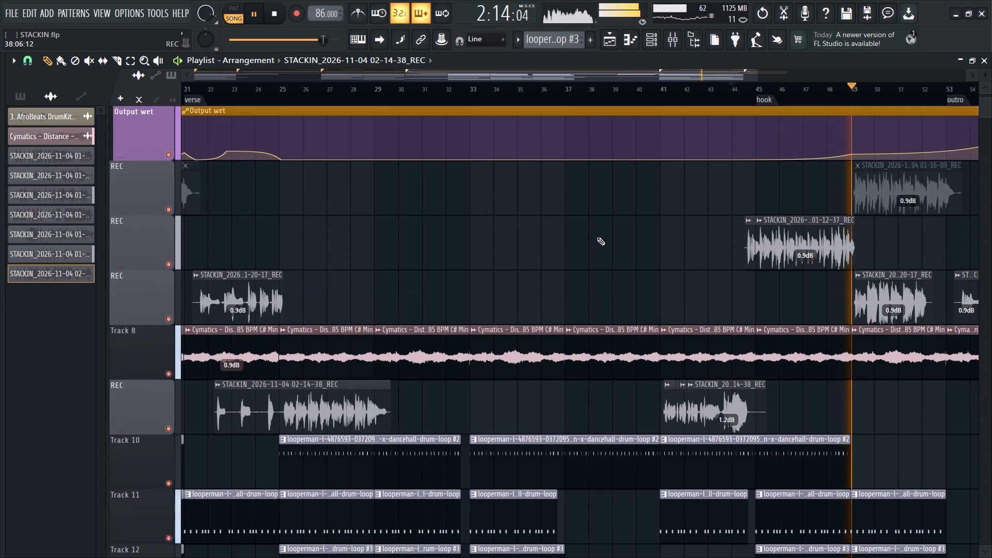
scroll(596, 238, down, 1)
ctrl+scroll(588, 257, down, 2)
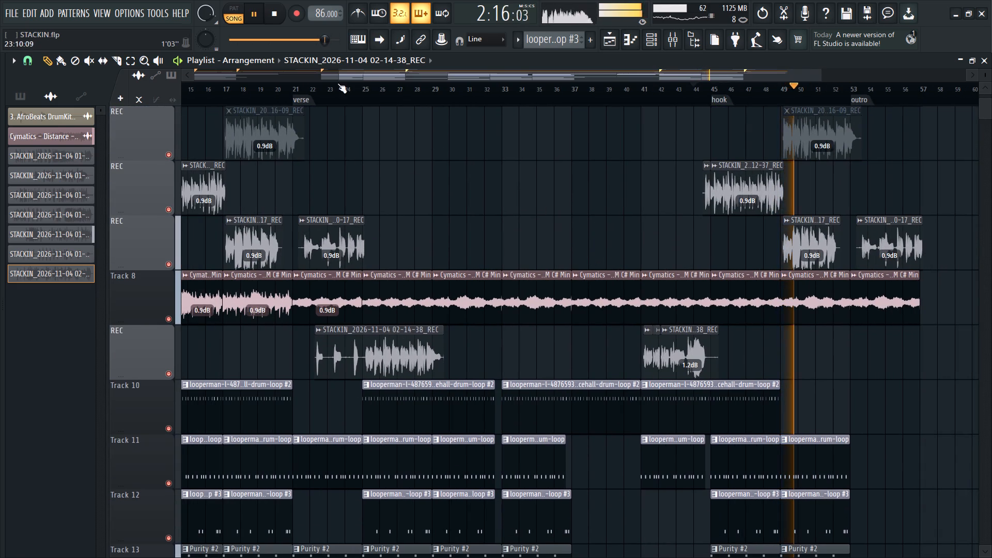
Restart playback in the verse from around bar 24.
key(space)
click(349, 98)
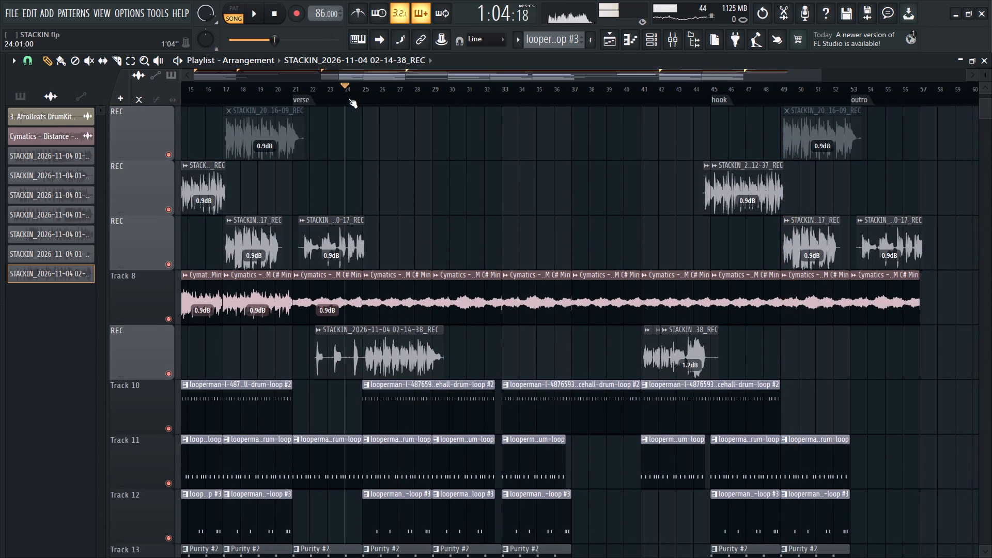
drag(350, 97, 357, 102)
key(space)
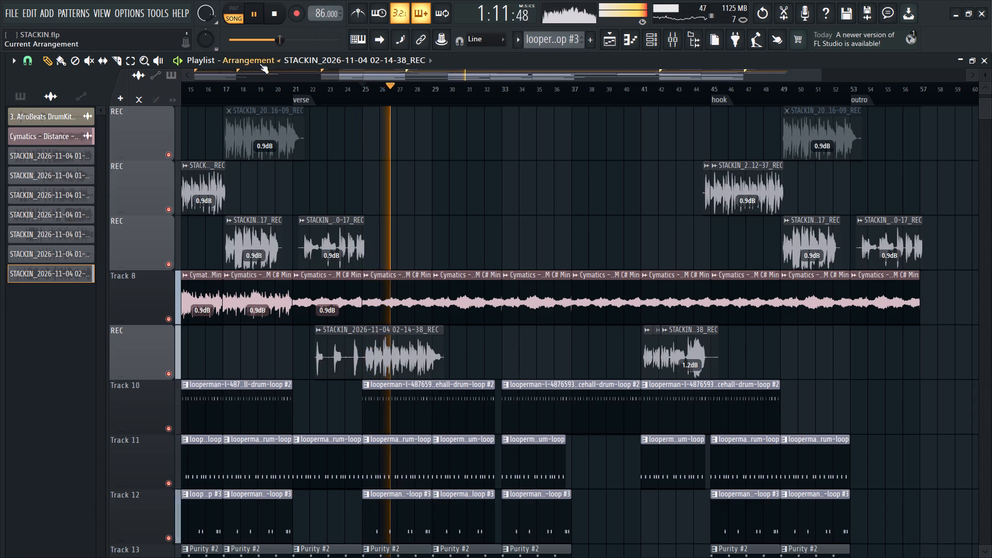
Select the time range from bar 25 to bar 45, ending at the hook marker.
ctrl+drag(364, 93, 604, 139)
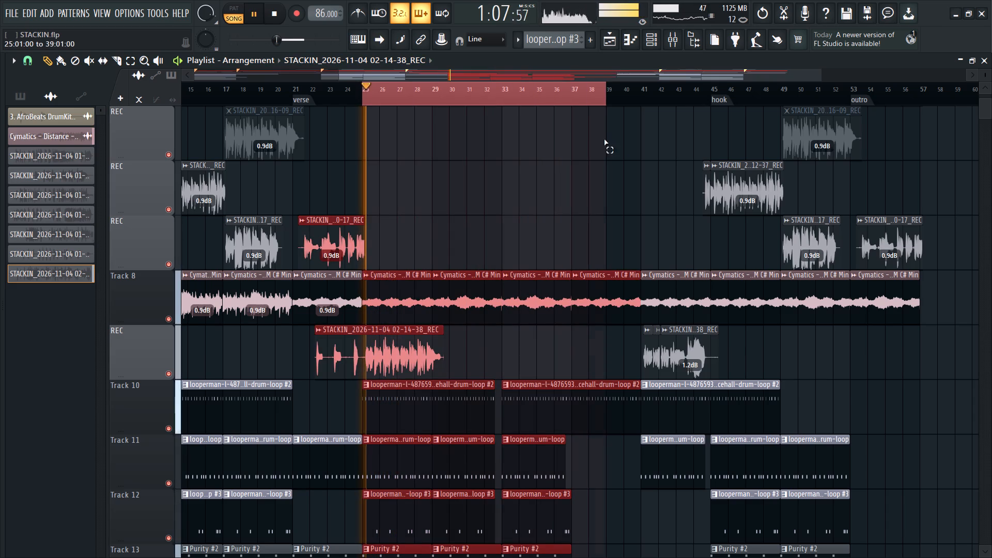
ctrl+drag(604, 139, 698, 226)
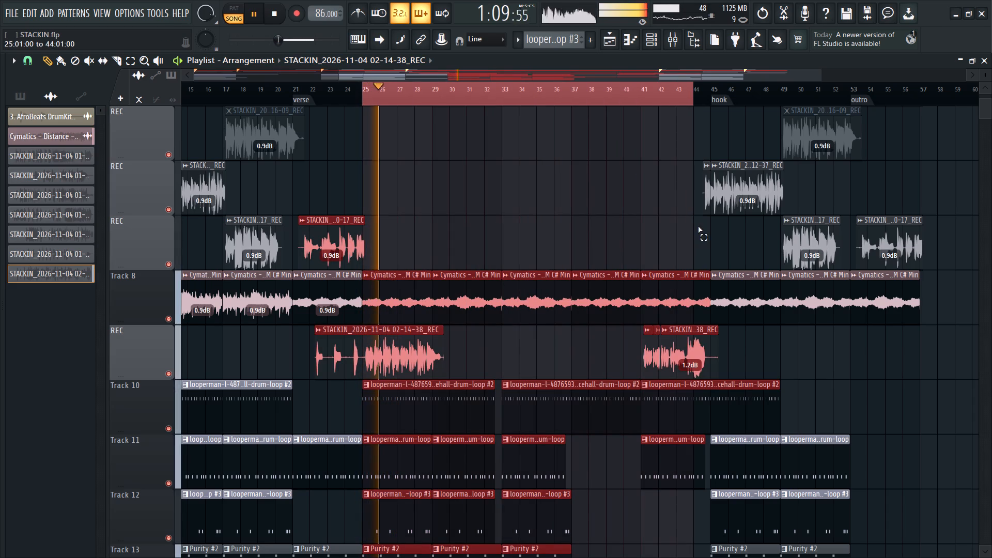
ctrl+drag(698, 226, 715, 256)
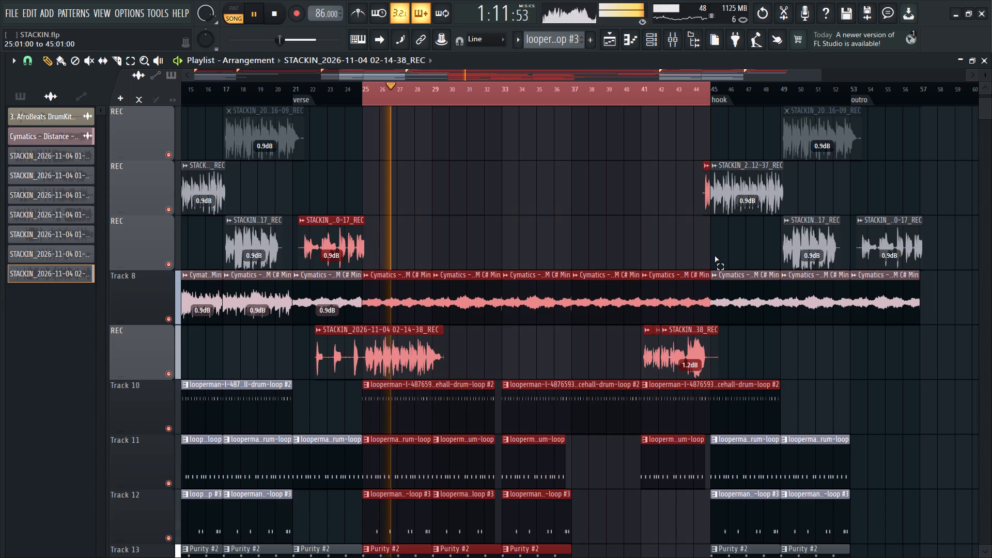
ctrl+drag(715, 256, 708, 247)
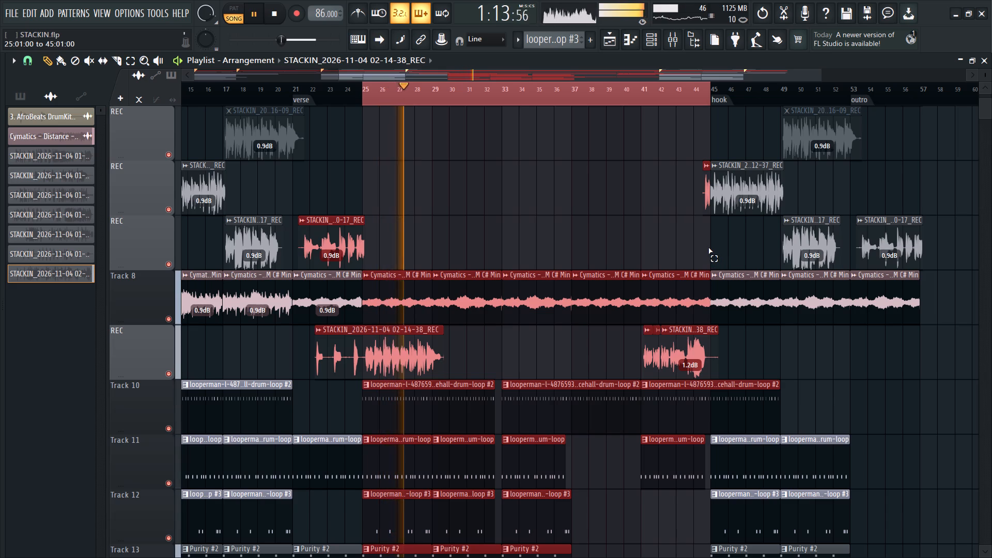
ctrl+drag(708, 247, 709, 245)
Examine the vocal clips, drum loops and instrument patterns between bar 25 and the second hook during looped playback.
ctrl+scroll(465, 245, up, 8)
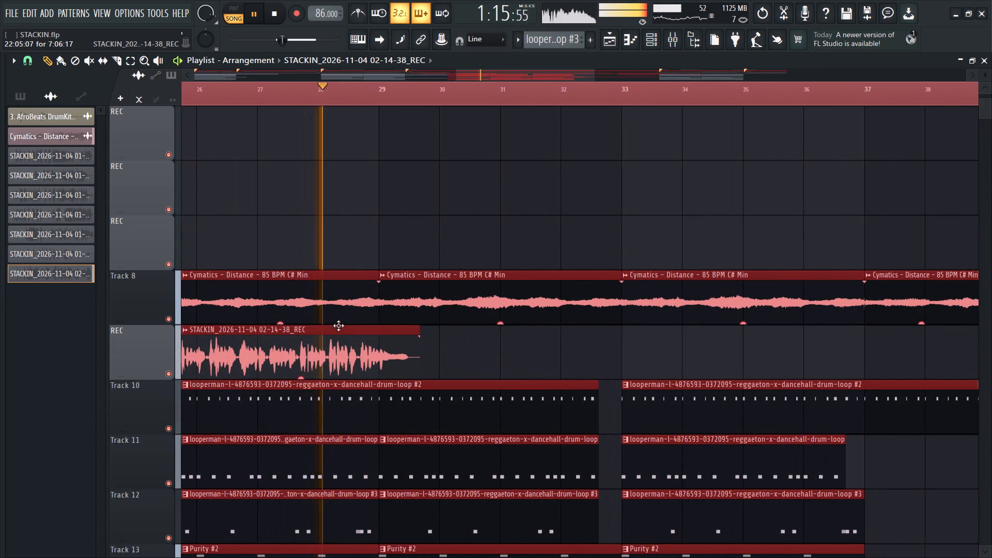
ctrl+scroll(280, 413, up, 7)
ctrl+scroll(312, 361, down, 3)
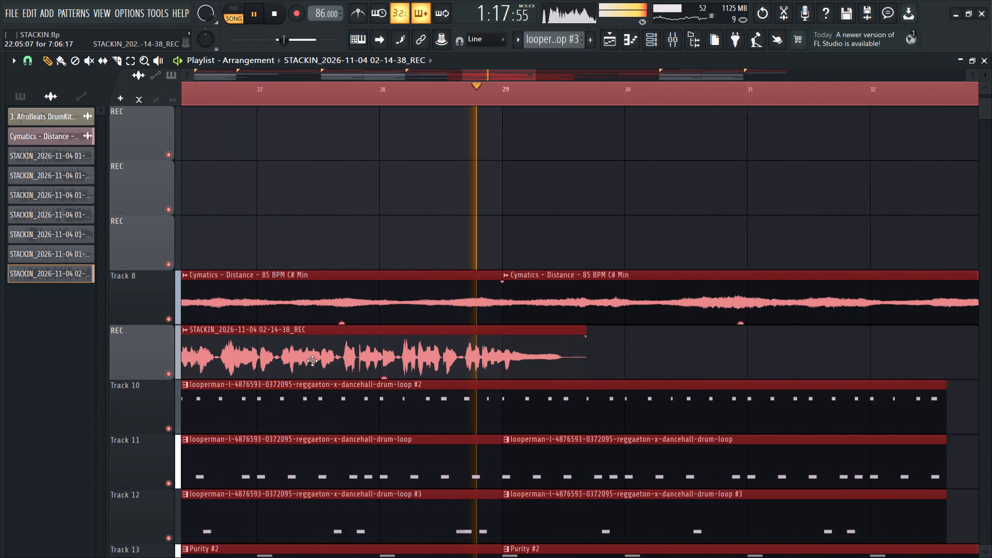
ctrl+scroll(393, 324, down, 2)
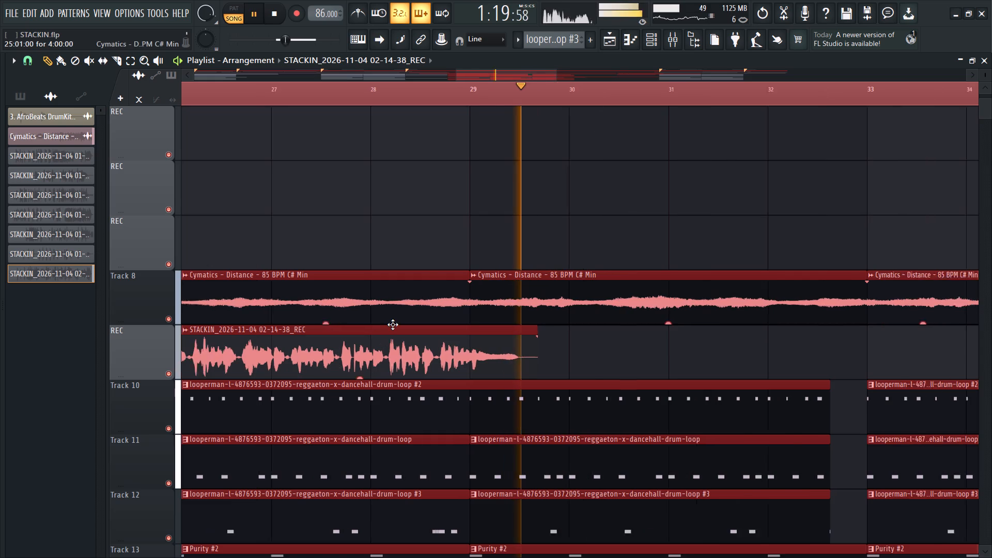
ctrl+scroll(393, 324, down, 4)
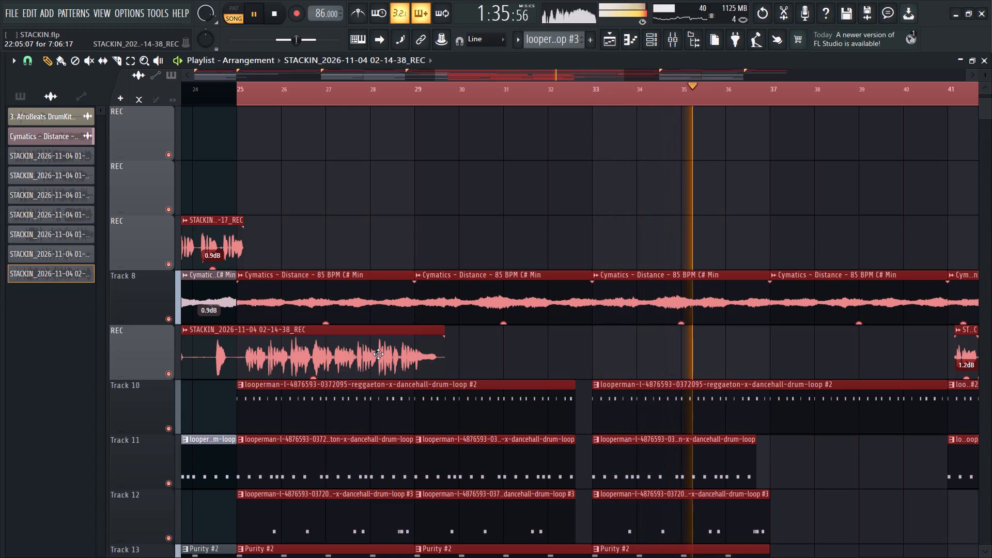
ctrl+scroll(282, 296, down, 4)
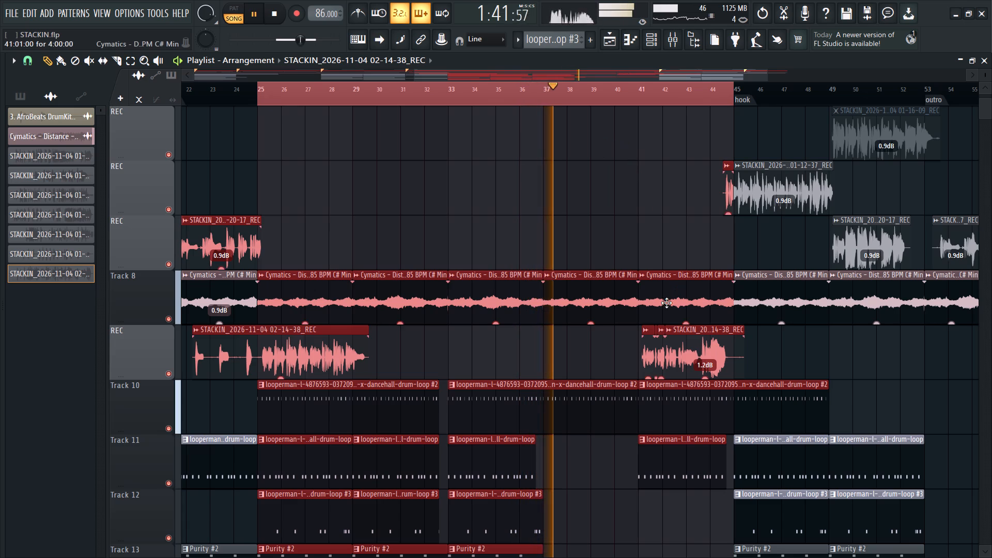
ctrl+scroll(665, 305, up, 3)
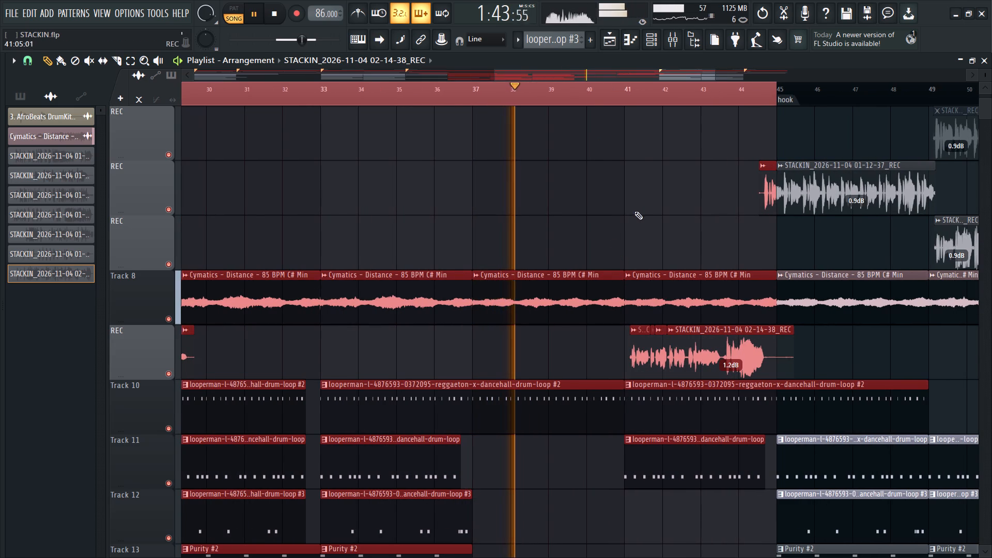
scroll(630, 228, down, 1)
scroll(637, 397, down, 1)
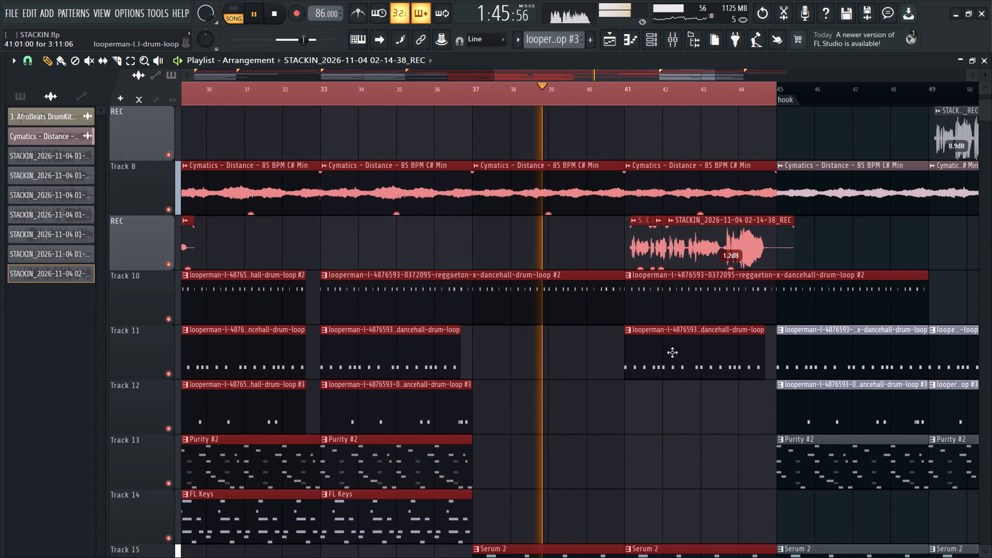
Slice the bar 42 vocal clip just before its final loud phrase, at about 43:10.
ctrl+scroll(685, 351, up, 3)
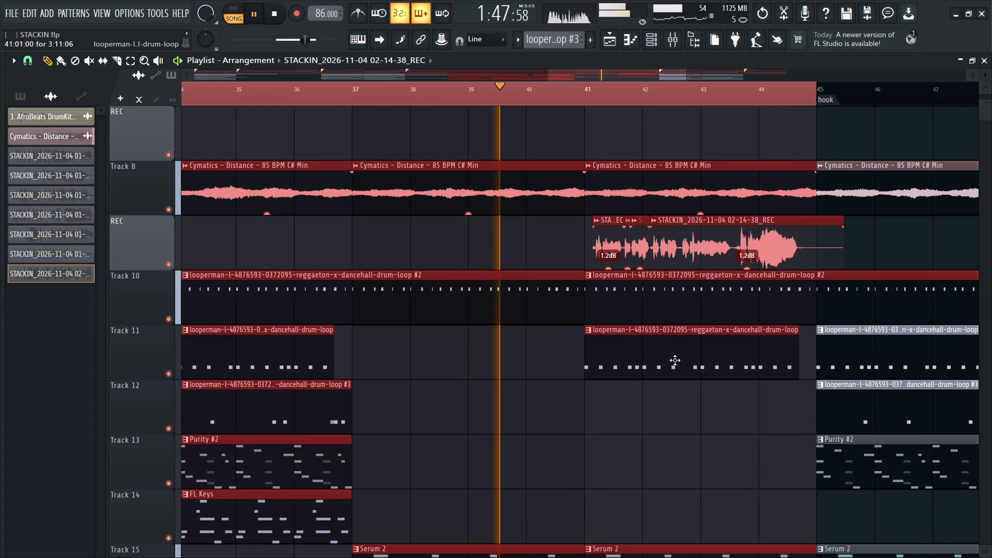
ctrl+scroll(631, 342, up, 3)
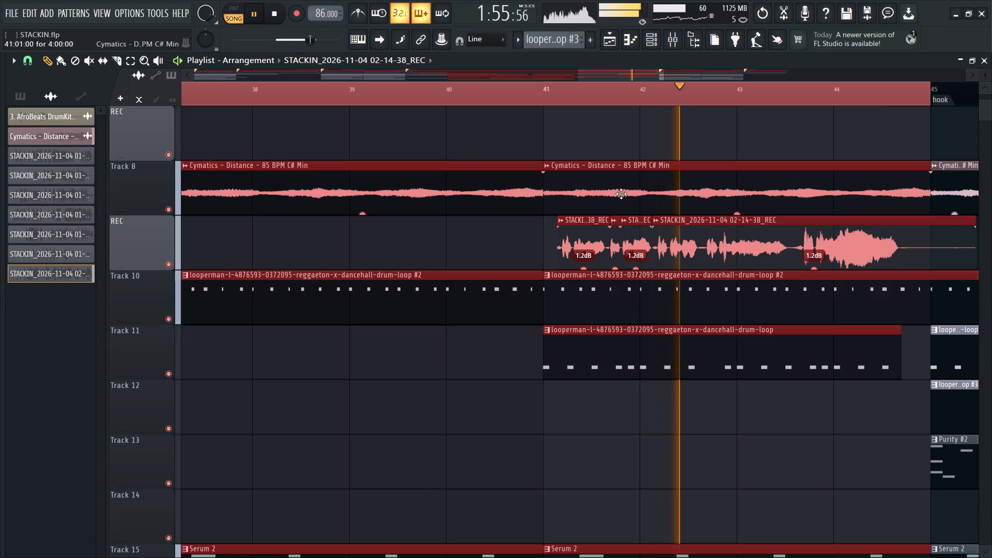
click(125, 61)
click(118, 60)
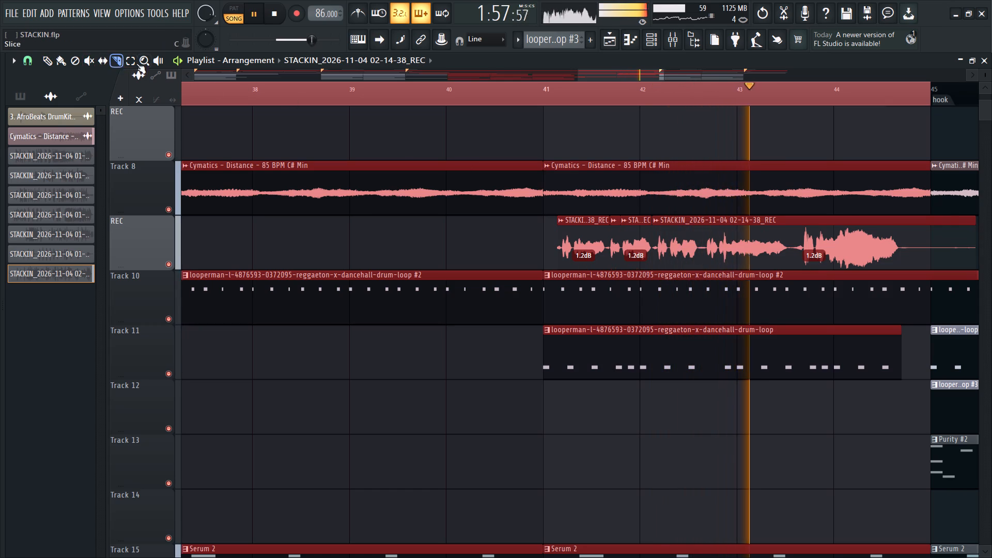
drag(792, 237, 791, 258)
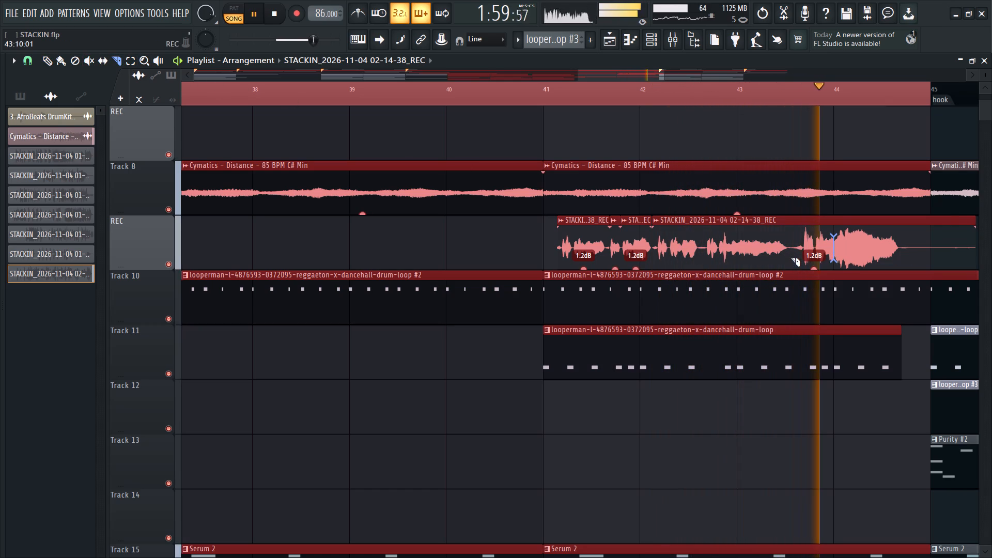
drag(791, 258, 791, 218)
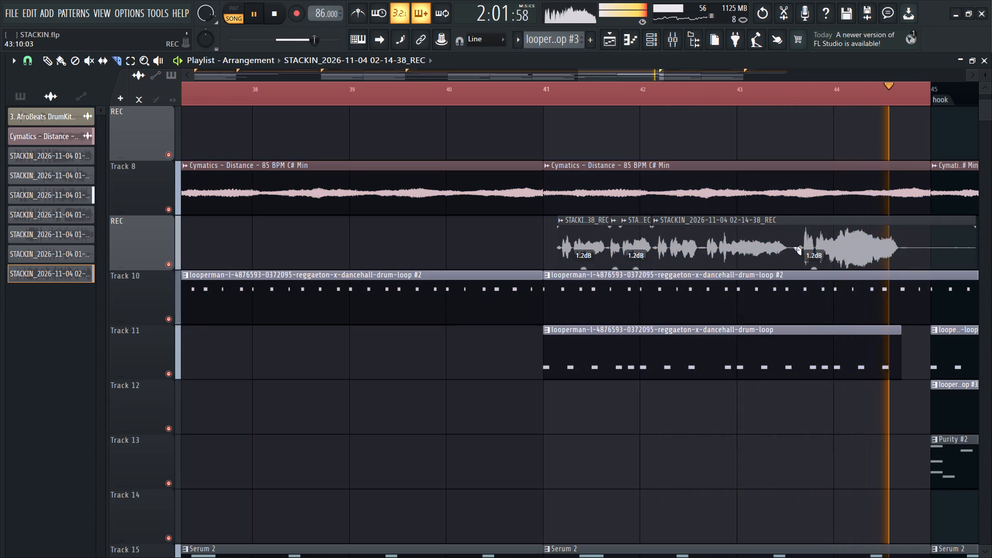
alt+drag(786, 226, 792, 271)
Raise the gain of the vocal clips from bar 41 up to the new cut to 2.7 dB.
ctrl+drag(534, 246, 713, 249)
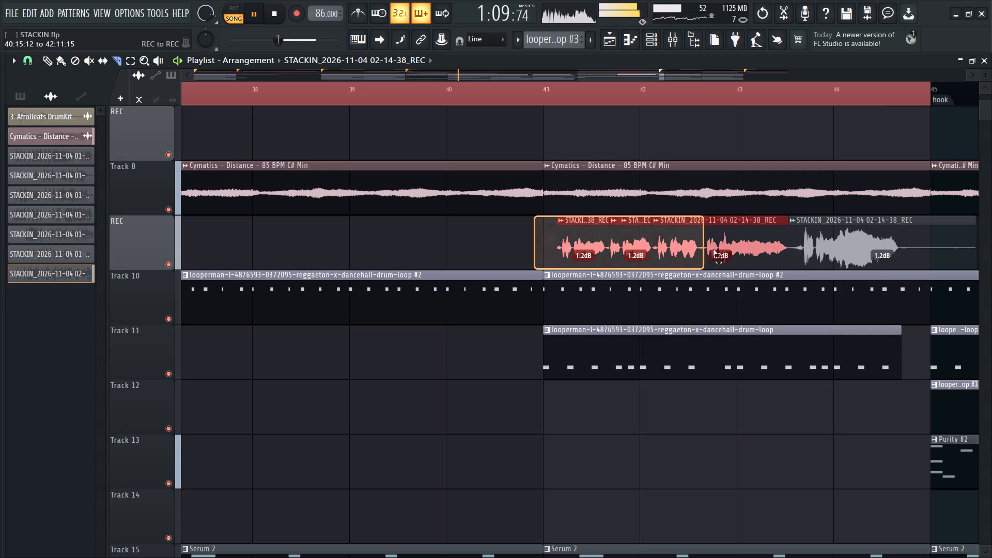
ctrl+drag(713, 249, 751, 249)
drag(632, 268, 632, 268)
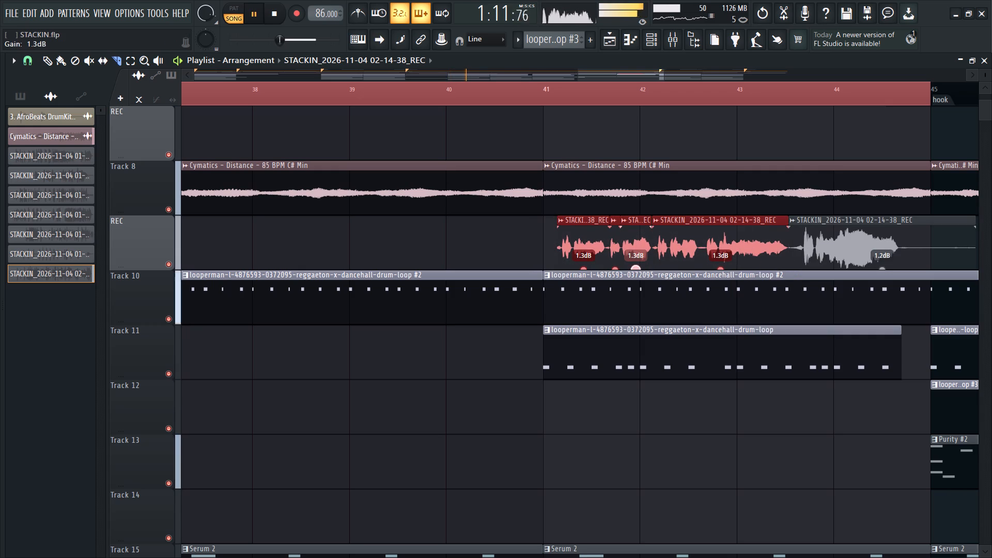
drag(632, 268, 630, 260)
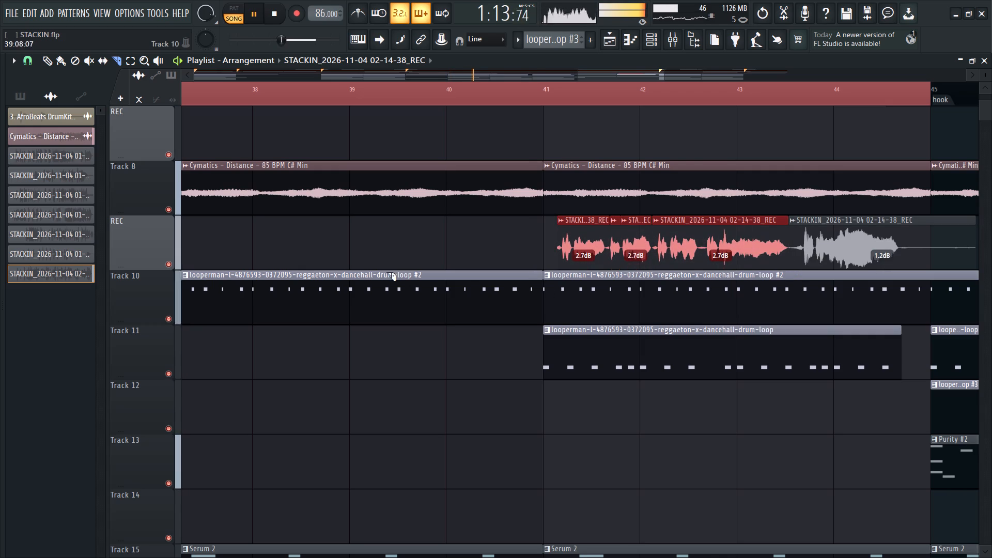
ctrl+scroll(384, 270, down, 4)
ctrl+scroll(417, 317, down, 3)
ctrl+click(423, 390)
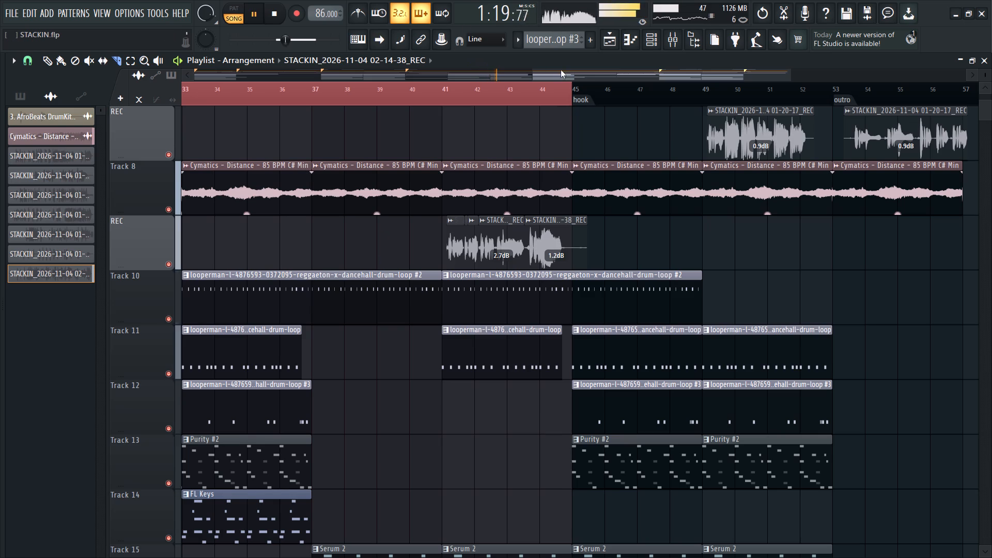
Slice the long verse vocal clip in the gap before its last phrase, at about 28:12.
drag(561, 72, 448, 70)
ctrl+scroll(401, 269, up, 6)
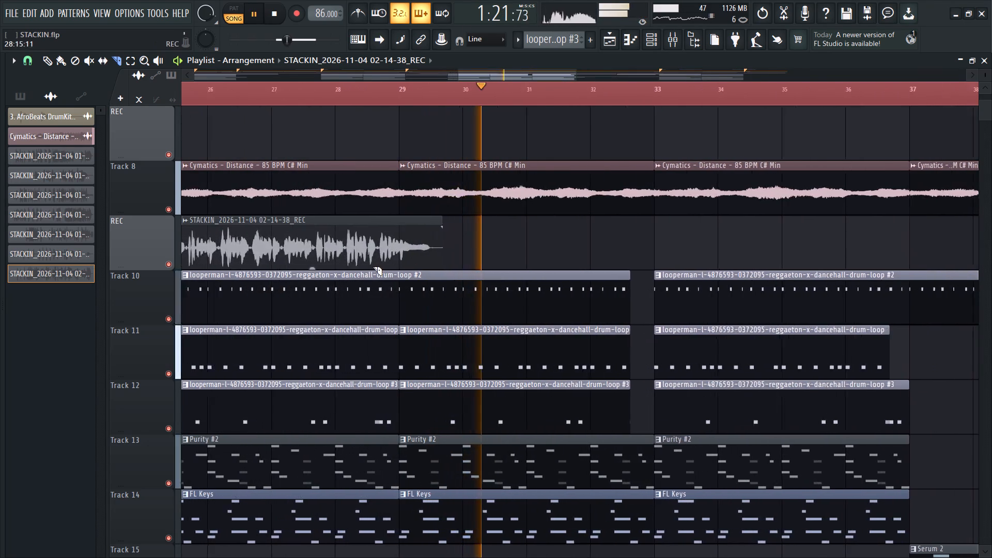
ctrl+scroll(373, 267, up, 6)
ctrl+scroll(329, 256, up, 2)
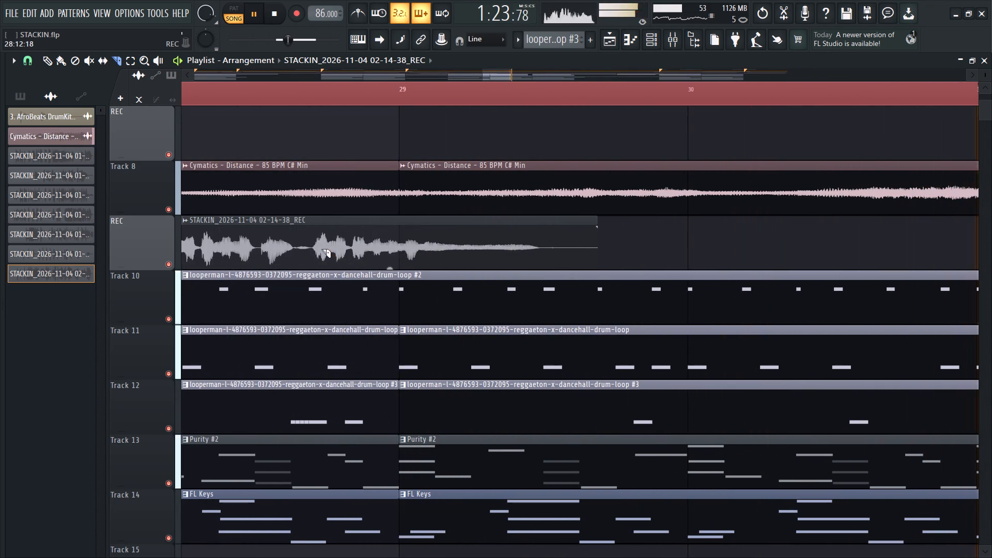
alt+drag(311, 223, 313, 259)
alt+click(311, 261)
Trim the end of the verse vocal piece before the cut, leaving a small gap ahead of the last phrase.
click(51, 58)
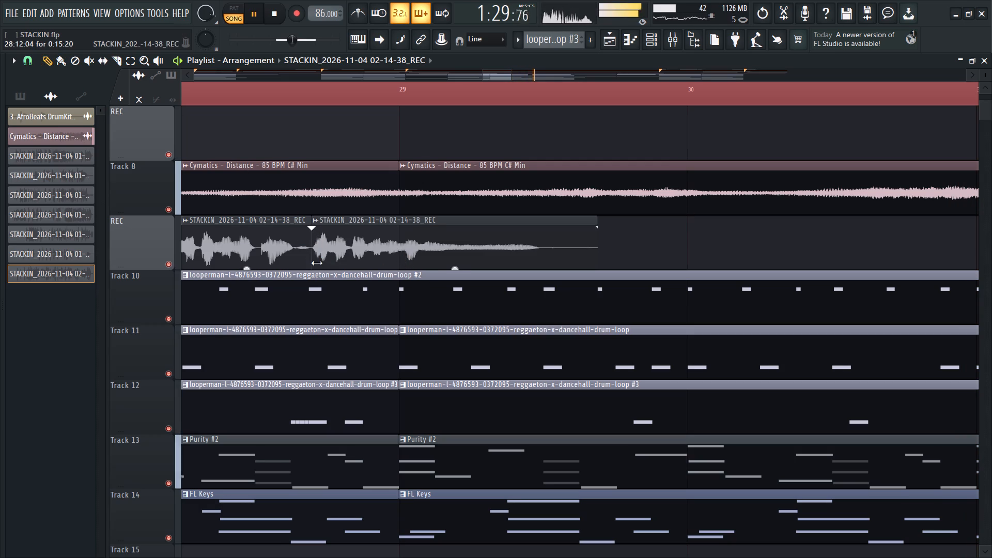
drag(307, 259, 296, 277)
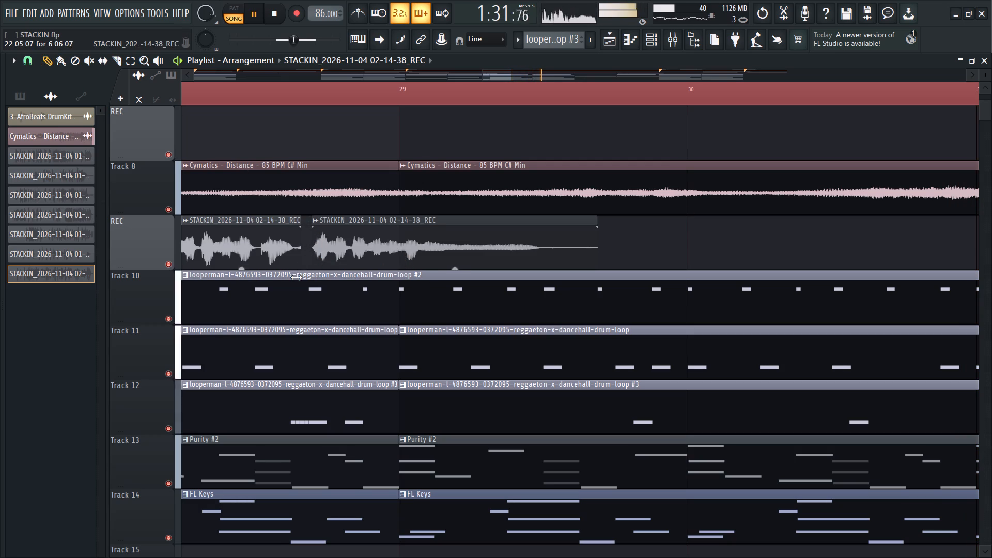
drag(296, 277, 293, 283)
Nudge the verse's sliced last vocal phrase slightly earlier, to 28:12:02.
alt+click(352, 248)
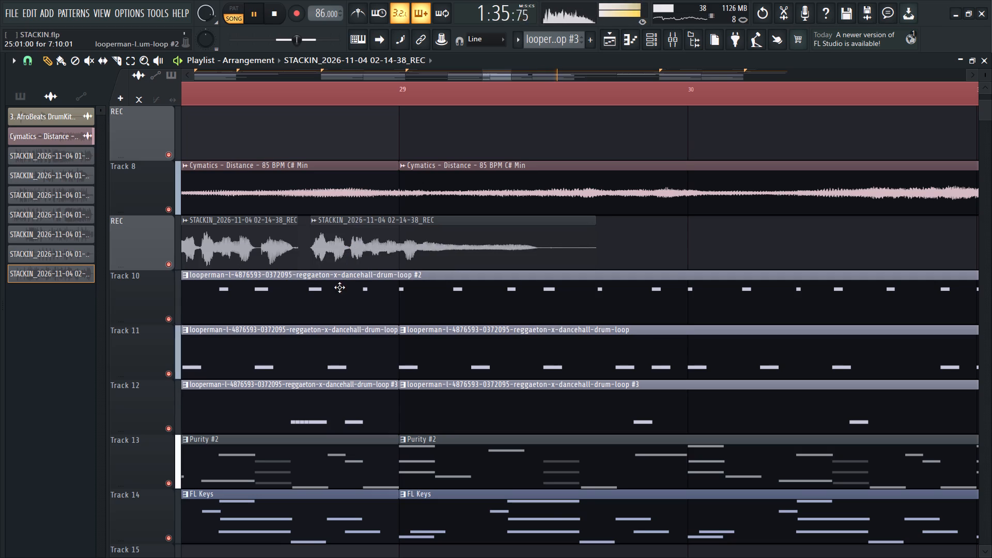
Set the gain of the vocal clips from bar 41 up to the loud final phrase to 2.0 dB.
ctrl+scroll(337, 295, down, 11)
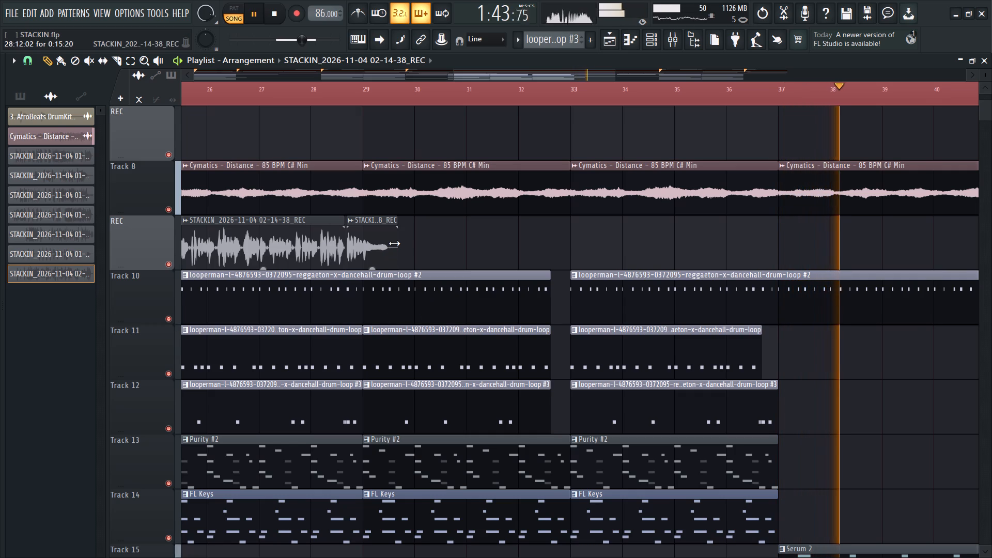
ctrl+scroll(424, 240, down, 5)
ctrl+scroll(703, 259, up, 4)
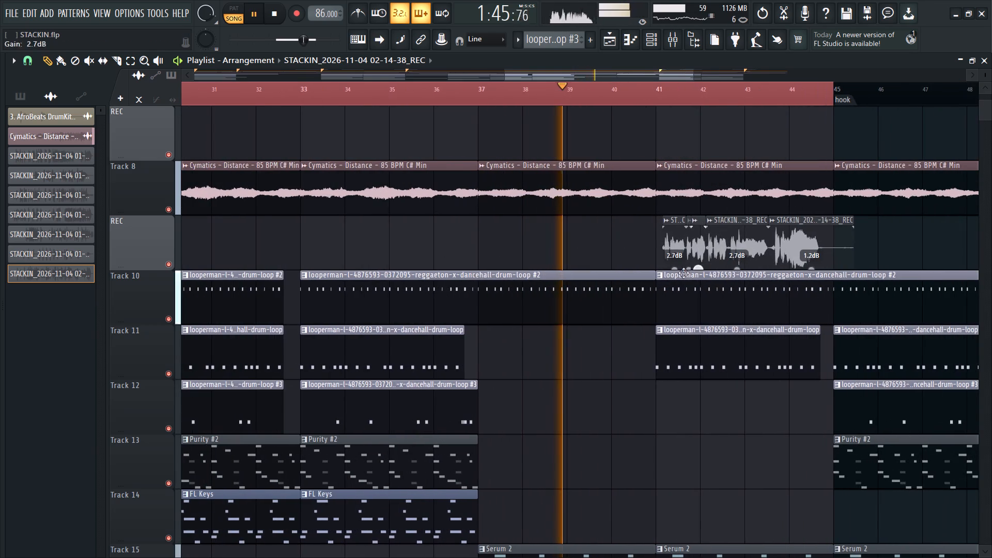
ctrl+scroll(670, 276, up, 3)
ctrl+scroll(470, 245, down, 2)
ctrl+scroll(607, 290, up, 3)
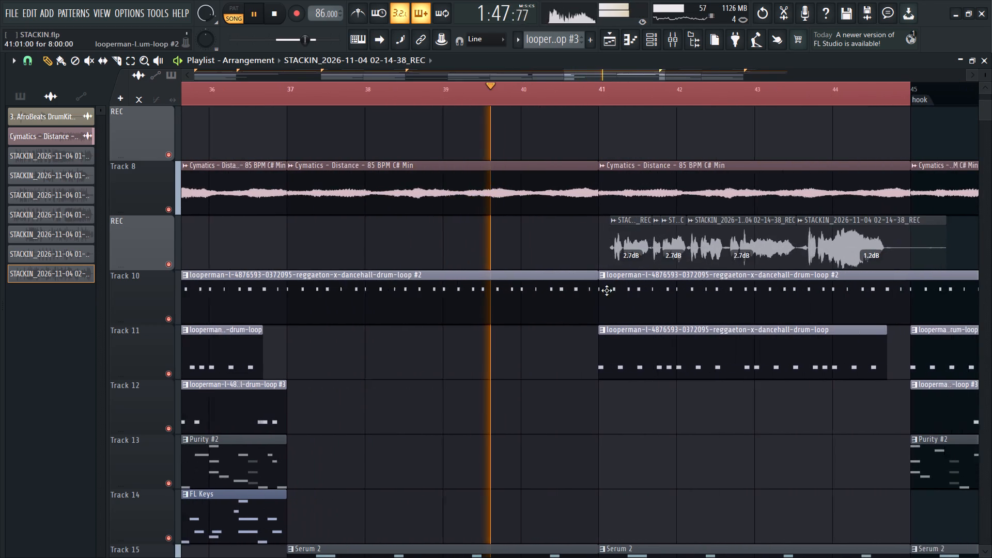
ctrl+scroll(505, 266, down, 1)
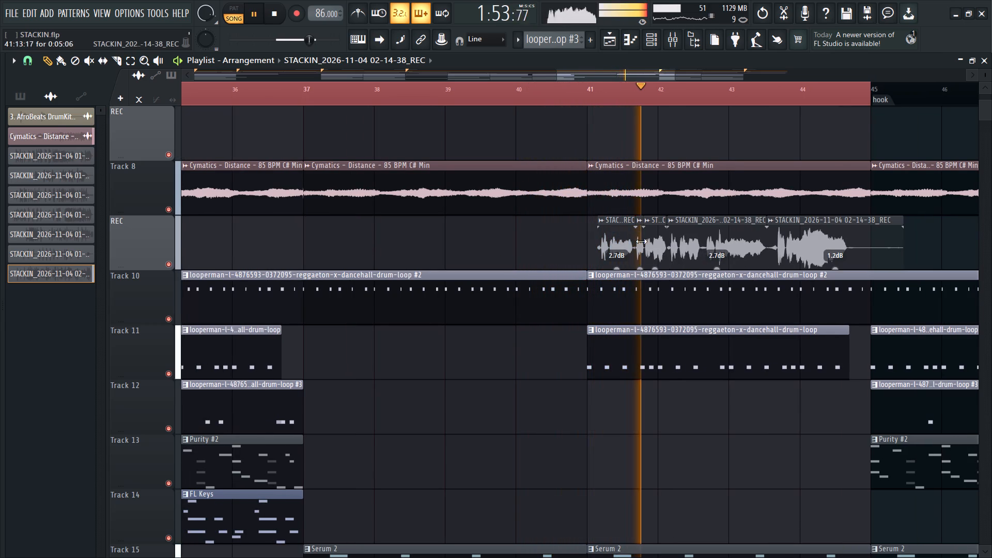
ctrl+drag(615, 258, 714, 251)
click(718, 265)
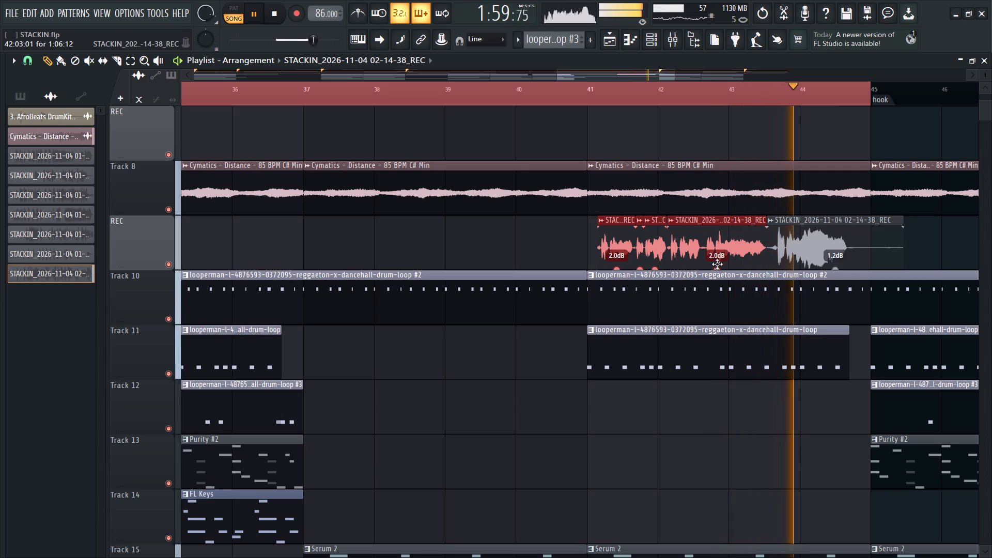
Lower the gain of the loud final vocal phrase before the second hook to 0.5 dB.
click(811, 249)
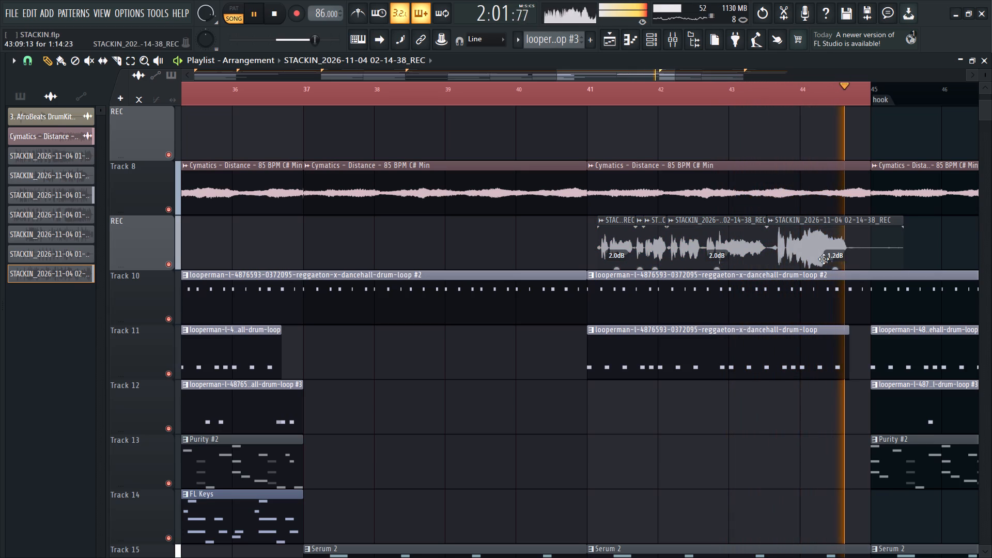
click(822, 255)
ctrl+click(822, 260)
click(835, 268)
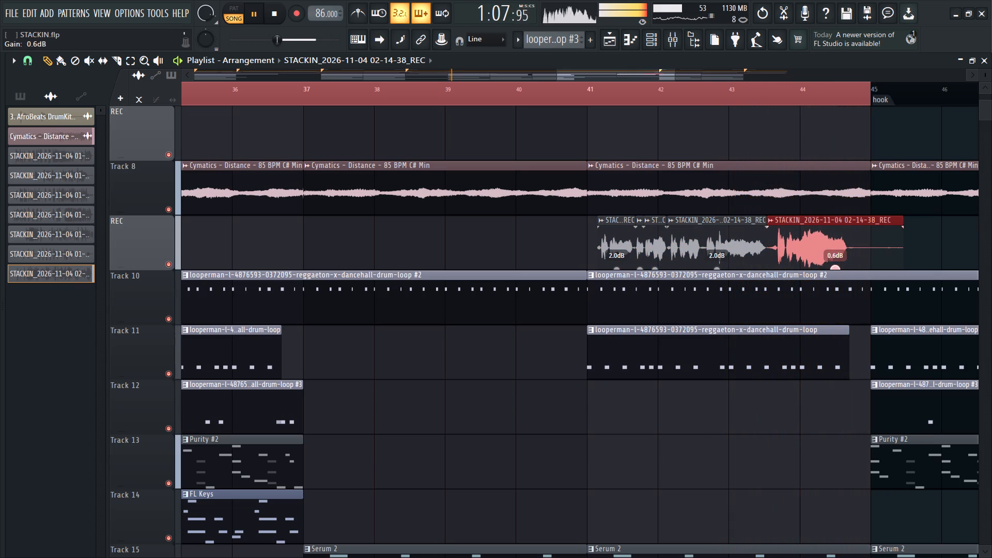
Nudge the sliced vocal phrase just before bar 29 slightly later, to 28:12:03.
ctrl+scroll(511, 294, down, 4)
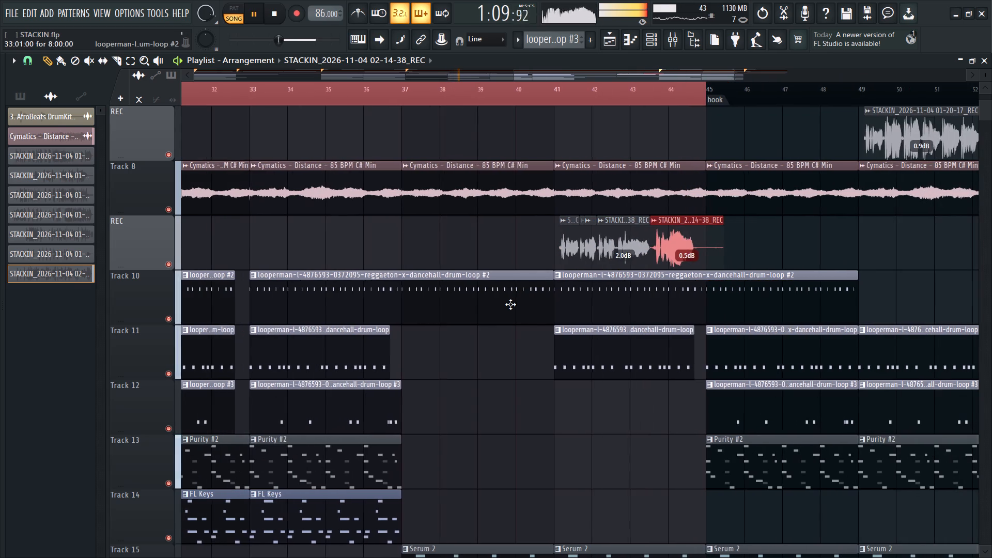
ctrl+scroll(510, 304, down, 4)
ctrl+scroll(151, 263, up, 7)
ctrl+scroll(358, 263, up, 3)
ctrl+scroll(542, 263, up, 2)
ctrl+scroll(585, 265, down, 3)
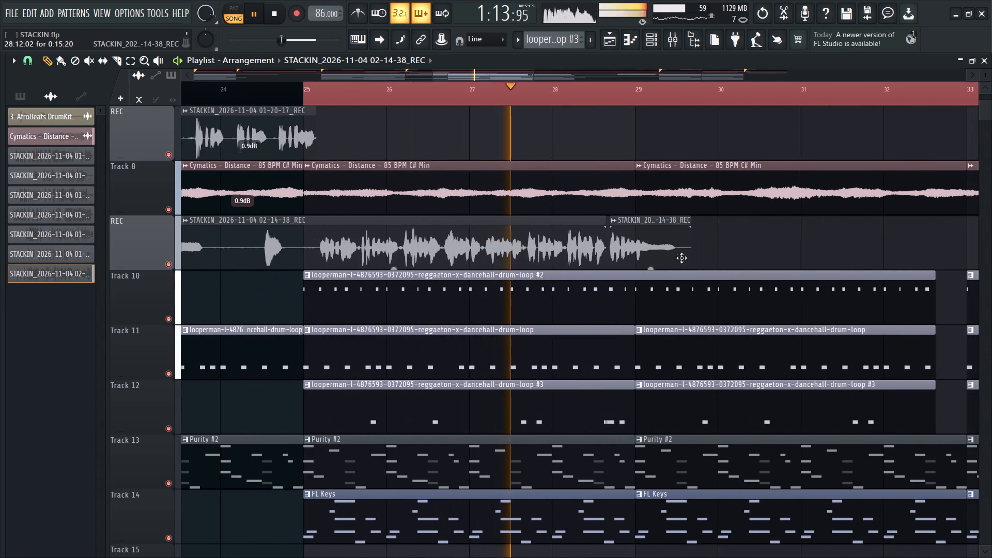
ctrl+scroll(676, 285, down, 3)
ctrl+scroll(764, 277, up, 5)
ctrl+scroll(618, 268, up, 3)
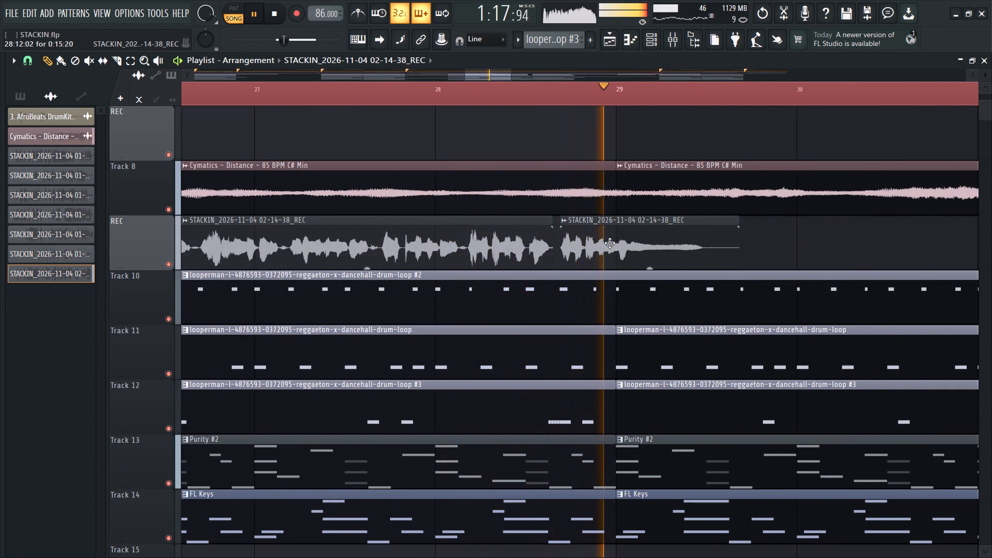
ctrl+scroll(611, 244, up, 3)
ctrl+scroll(549, 252, up, 4)
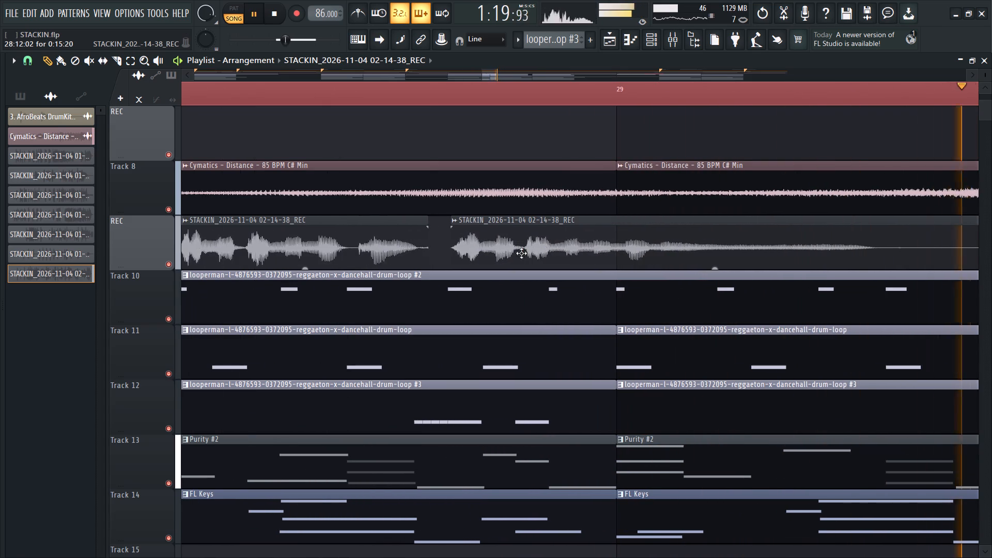
alt+click(496, 250)
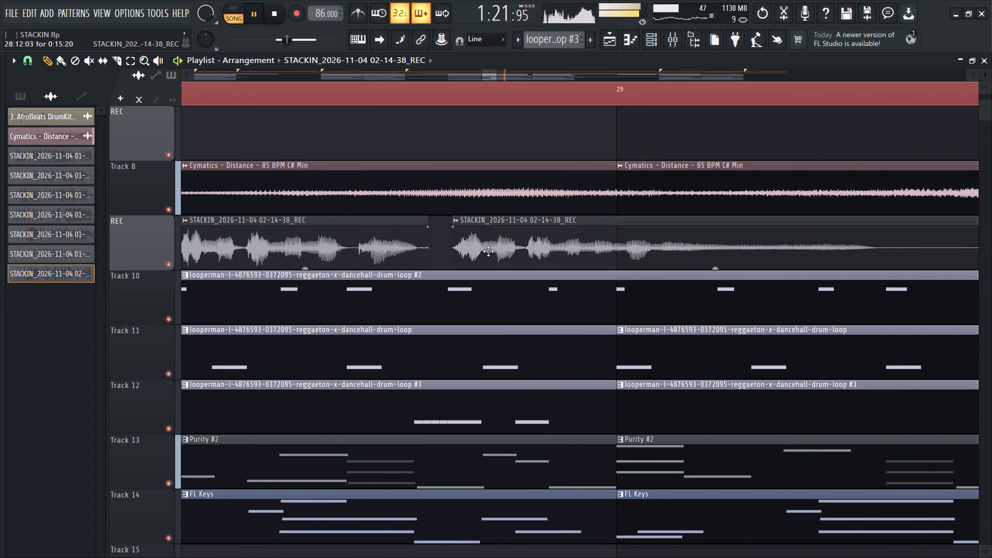
Examine the section from bar 25 to the second hook during playback, covering vocal gaps, drum loops and instrument patterns.
ctrl+scroll(486, 251, down, 13)
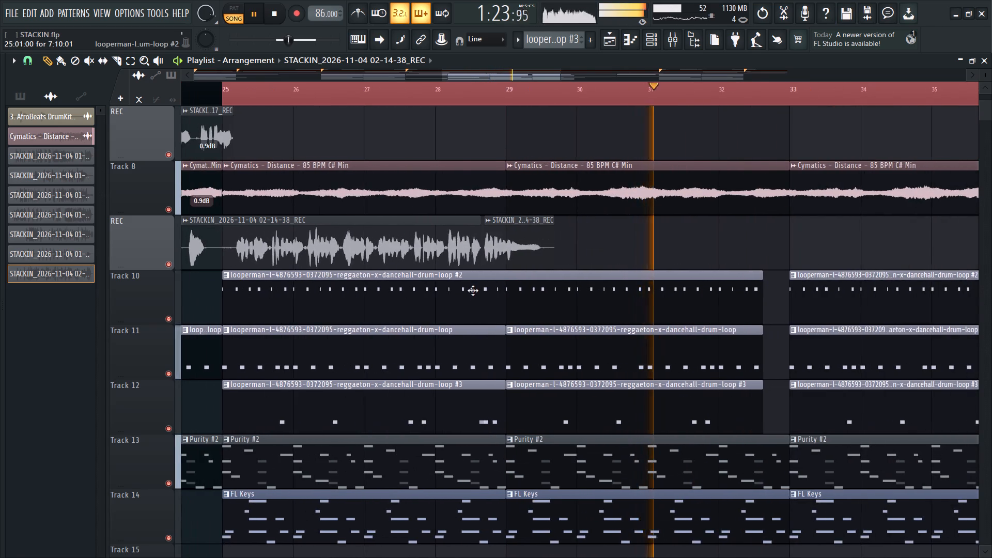
ctrl+scroll(473, 291, down, 4)
ctrl+scroll(532, 308, down, 4)
ctrl+scroll(629, 318, up, 3)
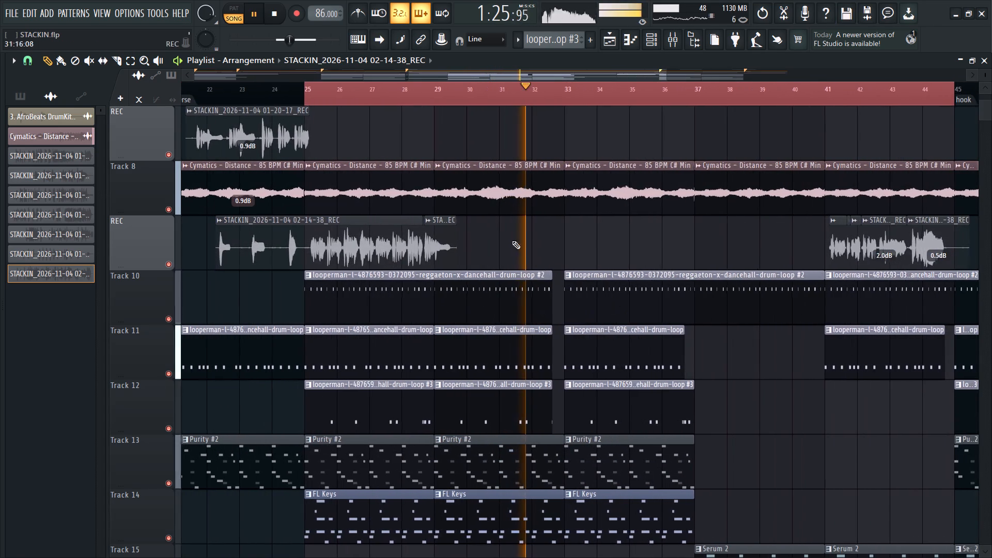
ctrl+scroll(462, 277, down, 3)
ctrl+scroll(589, 296, up, 5)
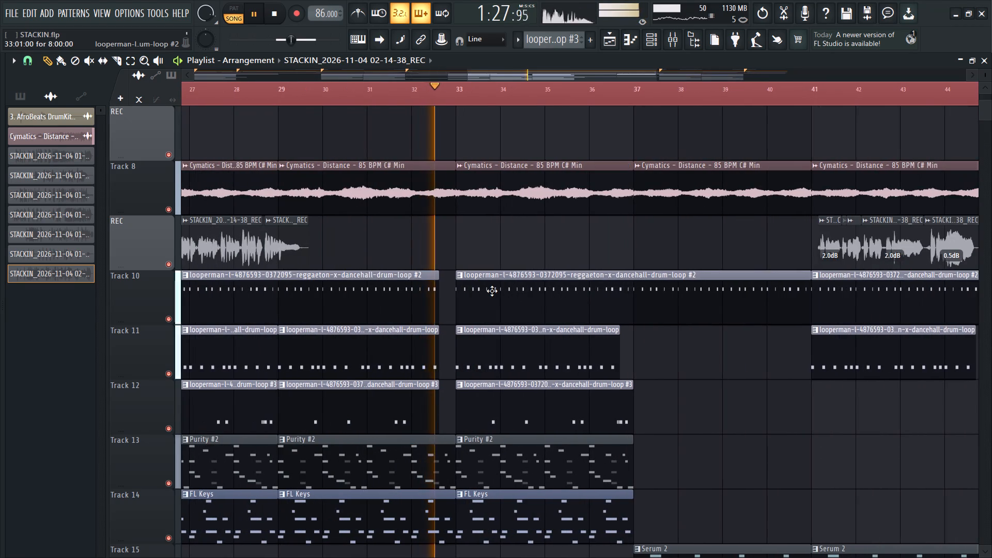
ctrl+scroll(492, 291, up, 3)
ctrl+scroll(473, 300, down, 4)
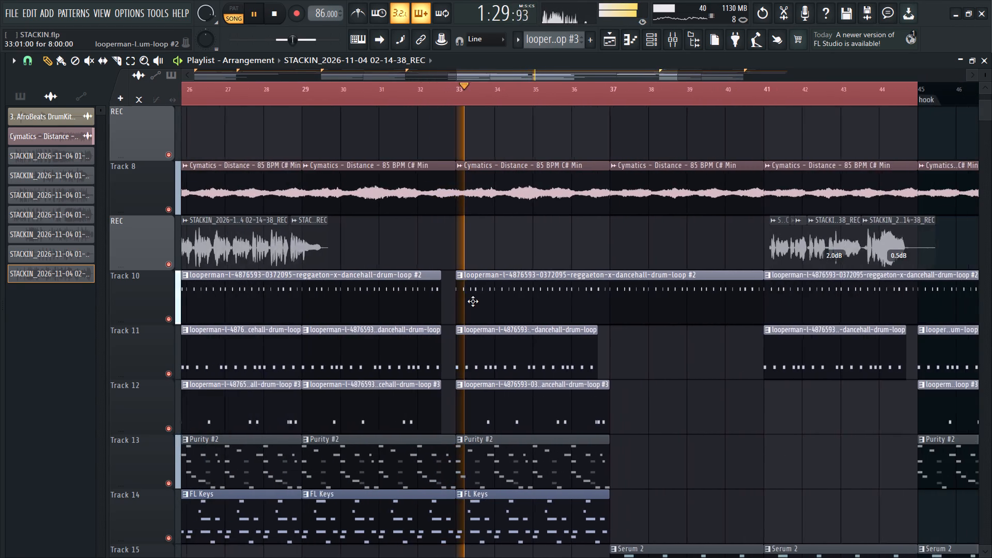
ctrl+scroll(535, 308, up, 3)
ctrl+scroll(524, 311, down, 2)
ctrl+scroll(627, 336, up, 2)
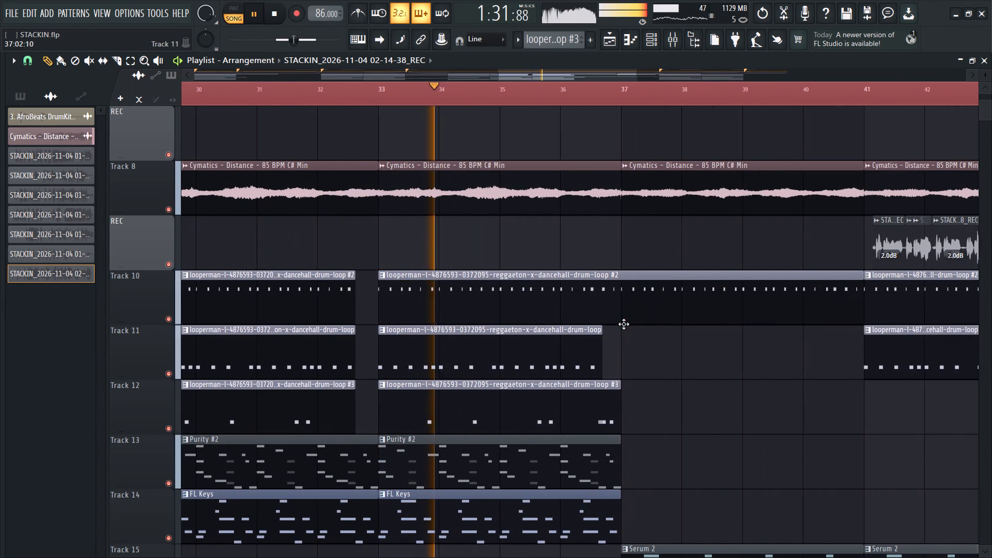
ctrl+scroll(336, 204, down, 2)
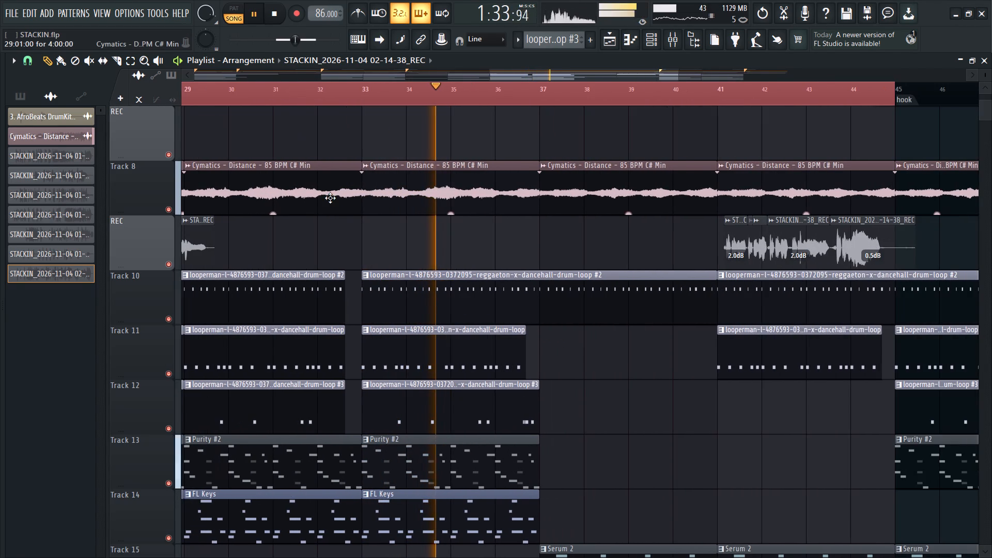
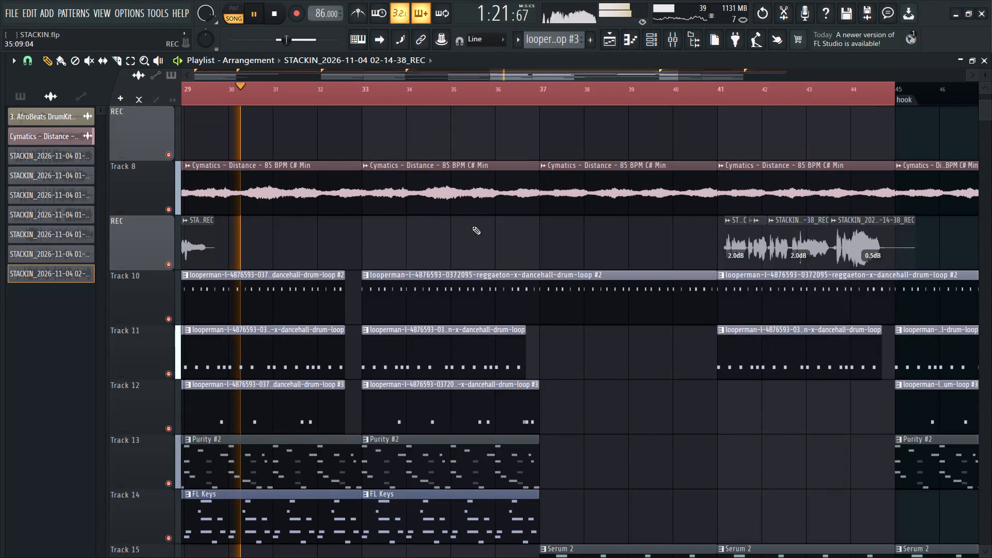
Record a new vocal take on the REC mixer track, starting from bar 25.
ctrl+scroll(432, 224, down, 3)
ctrl+scroll(336, 203, down, 2)
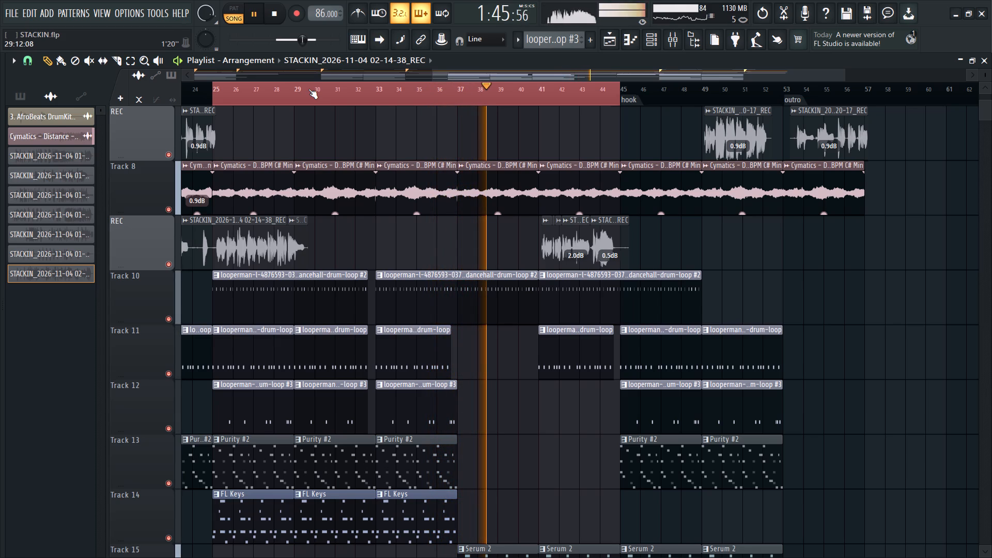
key(space)
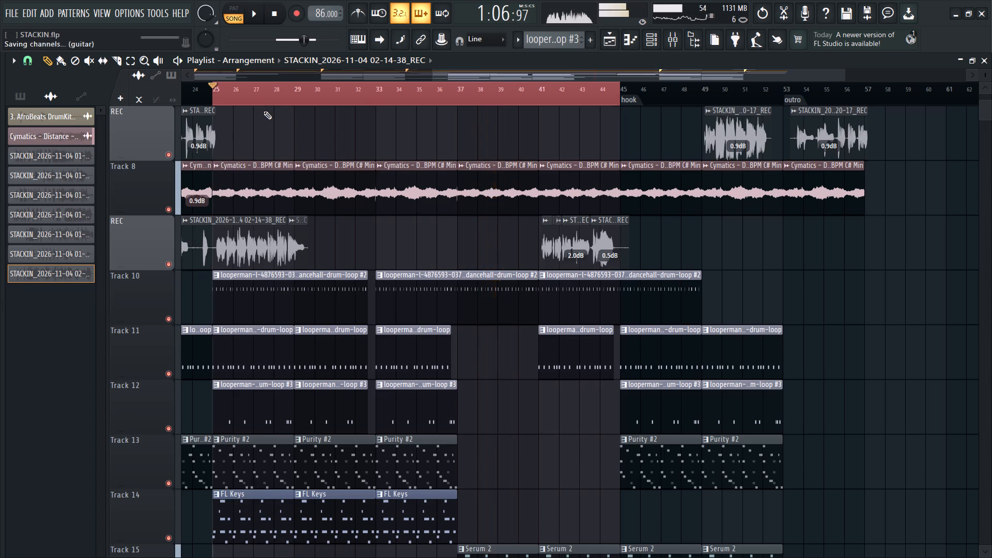
click(665, 35)
click(582, 86)
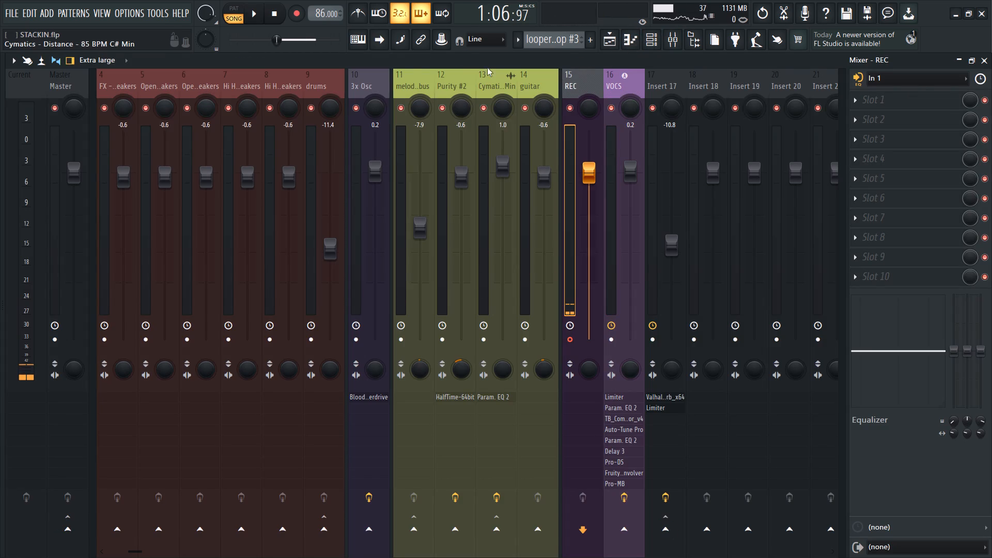
click(295, 16)
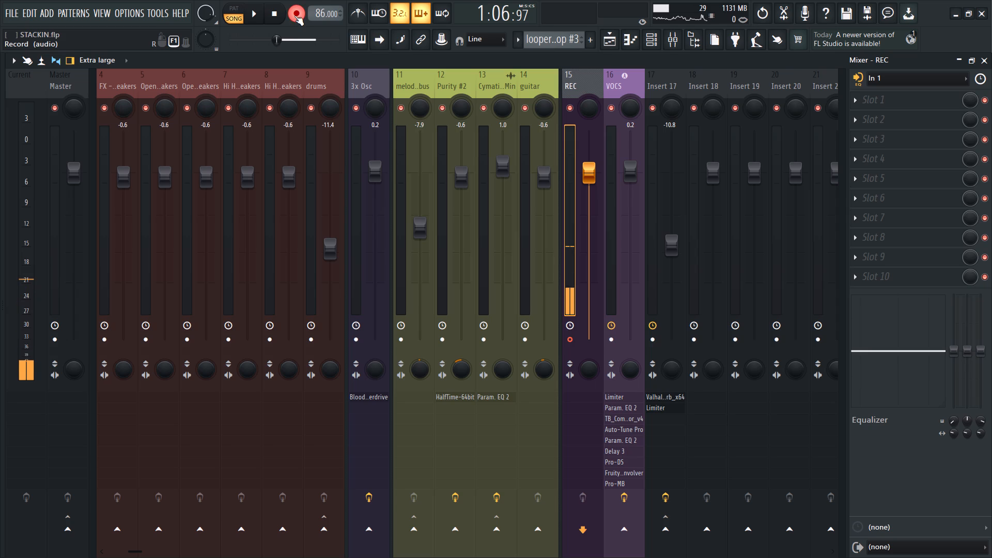
key(space)
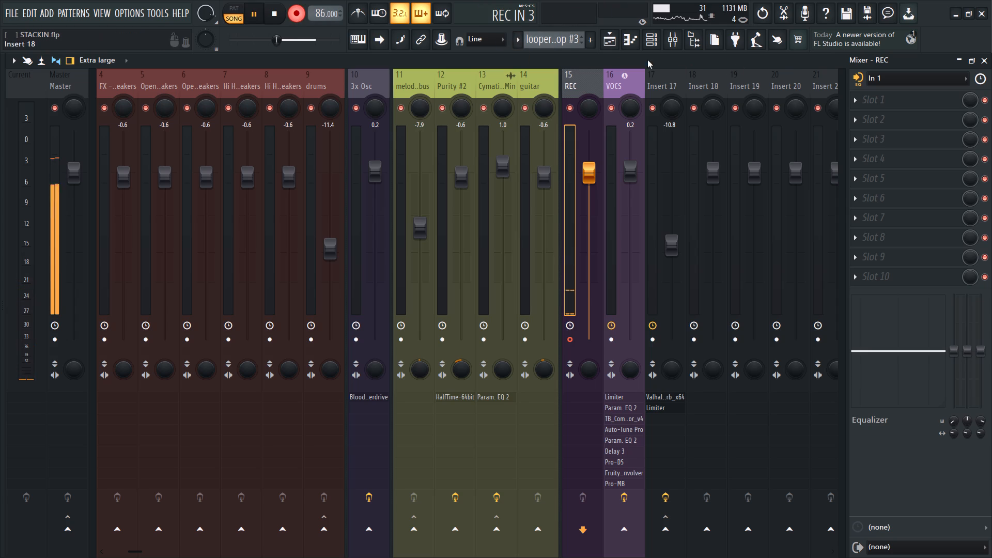
click(617, 41)
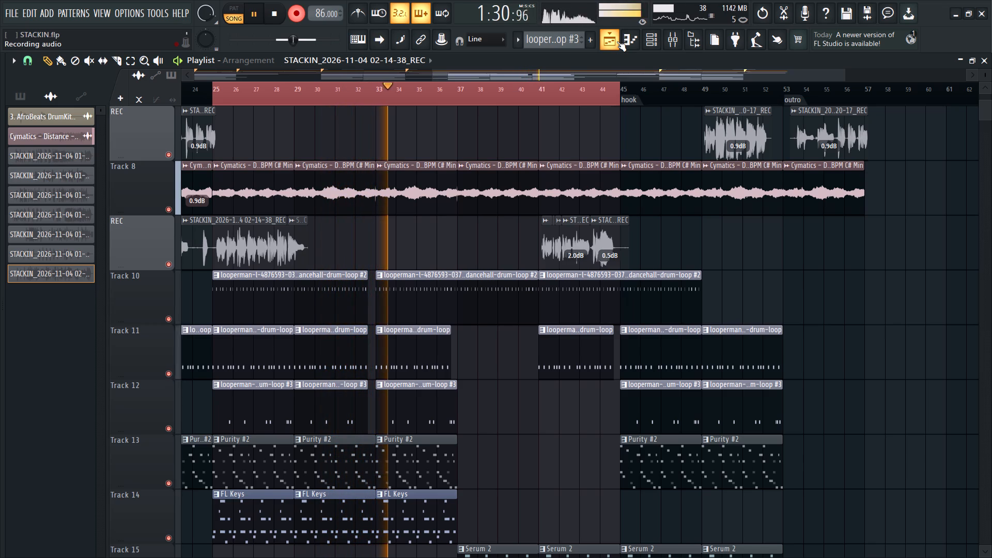
key(space)
Move the newly recorded vocal clip from Track 22 up to the VOCS playlist track.
scroll(539, 251, up, 3)
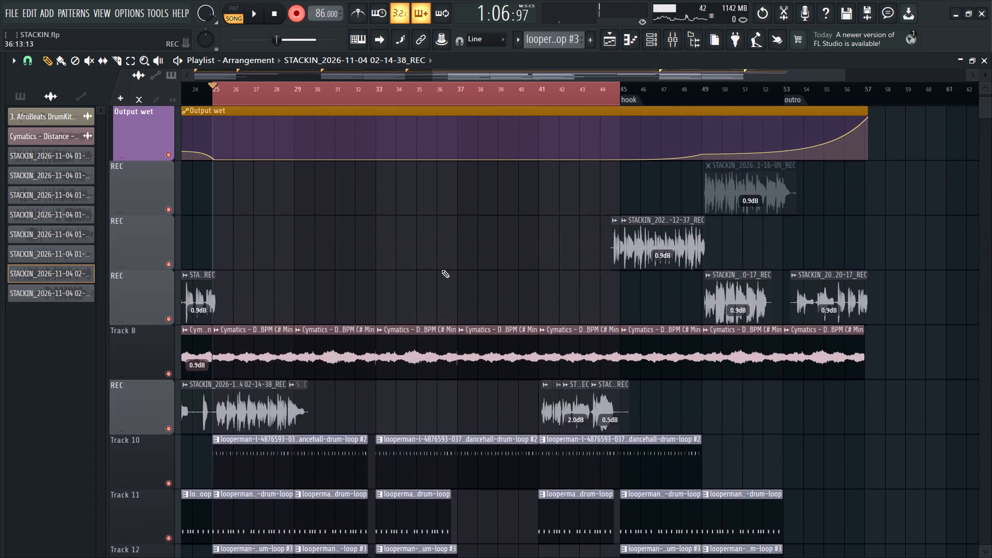
scroll(419, 274, up, 11)
scroll(393, 215, down, 15)
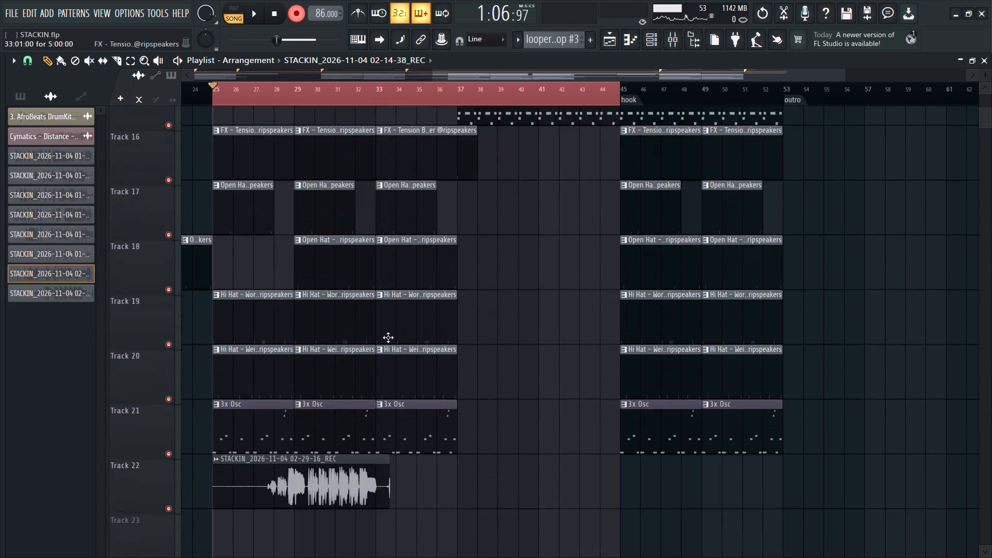
scroll(388, 337, down, 5)
scroll(389, 331, up, 3)
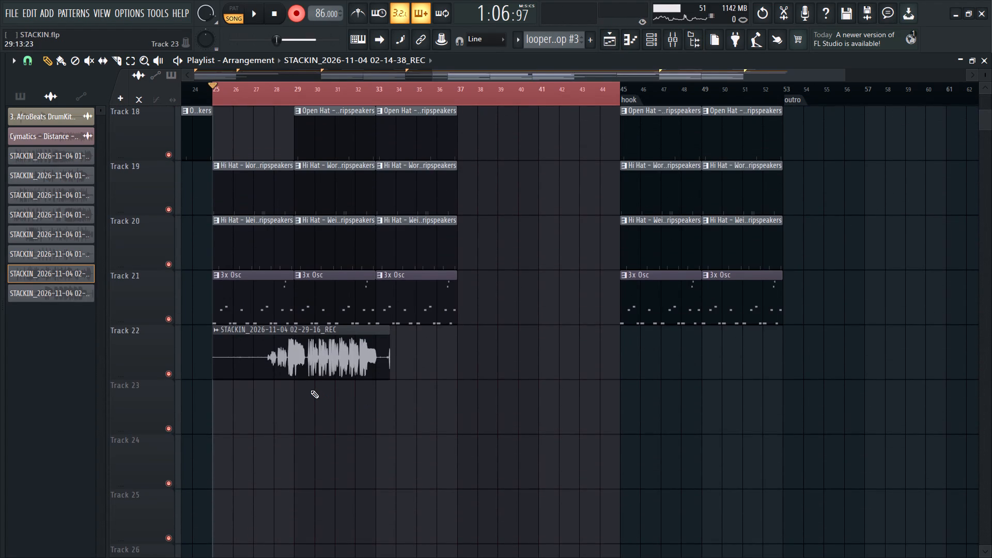
ctrl+scroll(310, 386, up, 8)
ctrl+click(323, 367)
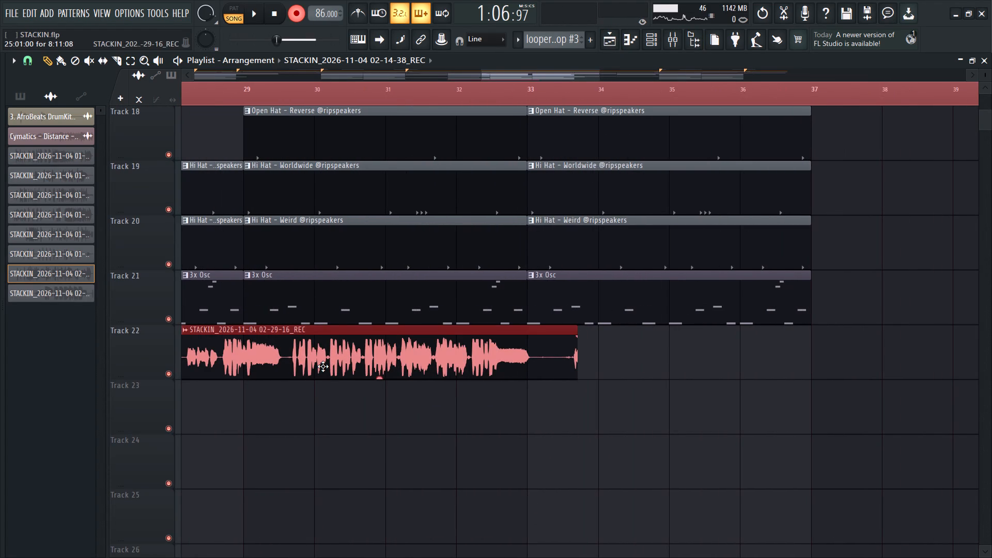
key(shift+Up)
key(shift+Up)
key(shift+Up)
key(shift+Up)
key(shift+Up)
key(shift+Up)
key(shift+Up)
key(shift+Up)
key(shift+Up)
key(shift+Up)
key(shift+Up)
key(shift+Up)
key(shift+Up)
key(shift+Up)
key(shift+Up)
key(shift+Up)
key(shift+Up)
key(shift+Up)
key(shift+Up)
key(shift+Up)
key(shift+Up)
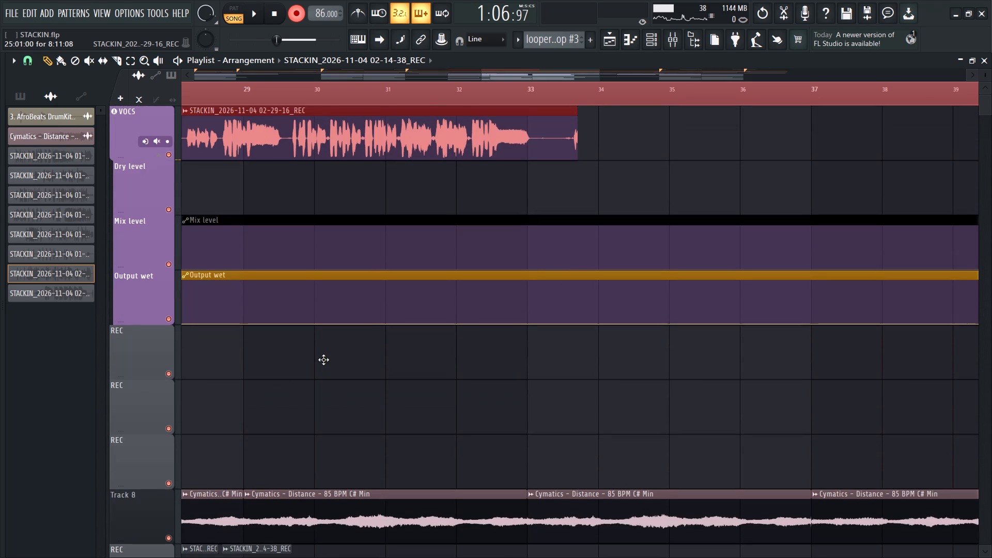
key(shift+Down)
key(shift+Down)
key(shift+Up)
key(shift+Up)
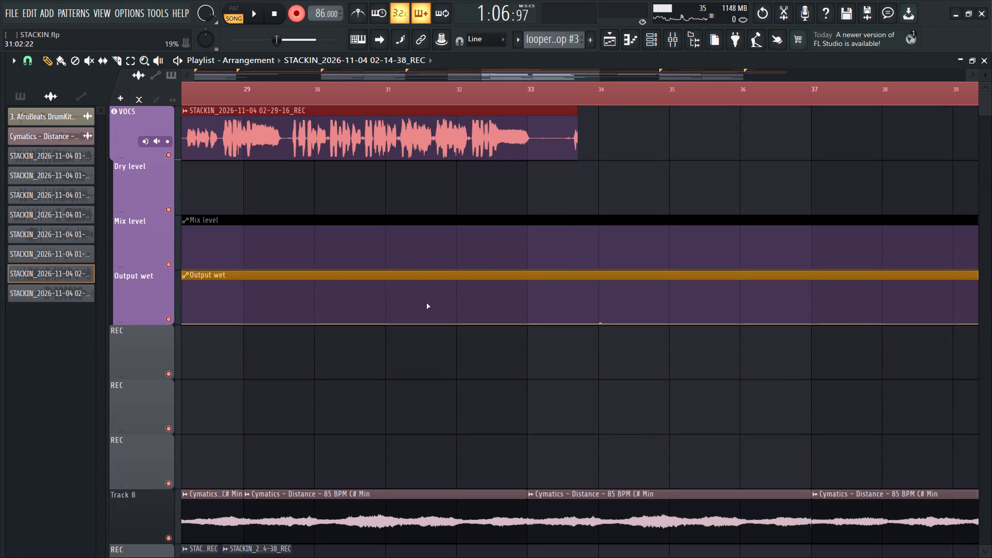
Disarm recording and play the arrangement back from bar 25 to hear the new vocal take.
ctrl+scroll(435, 303, down, 9)
ctrl+scroll(457, 210, up, 3)
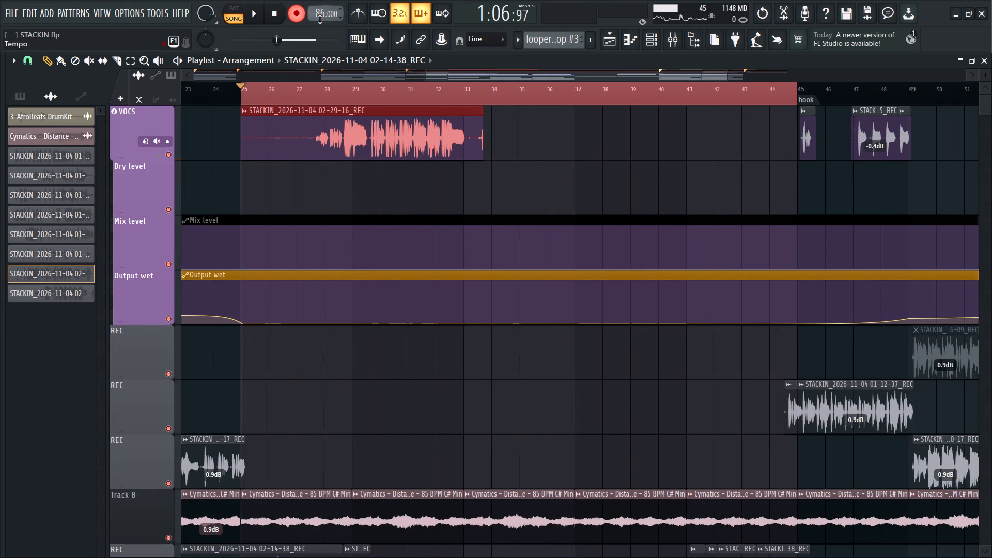
click(299, 15)
key(space)
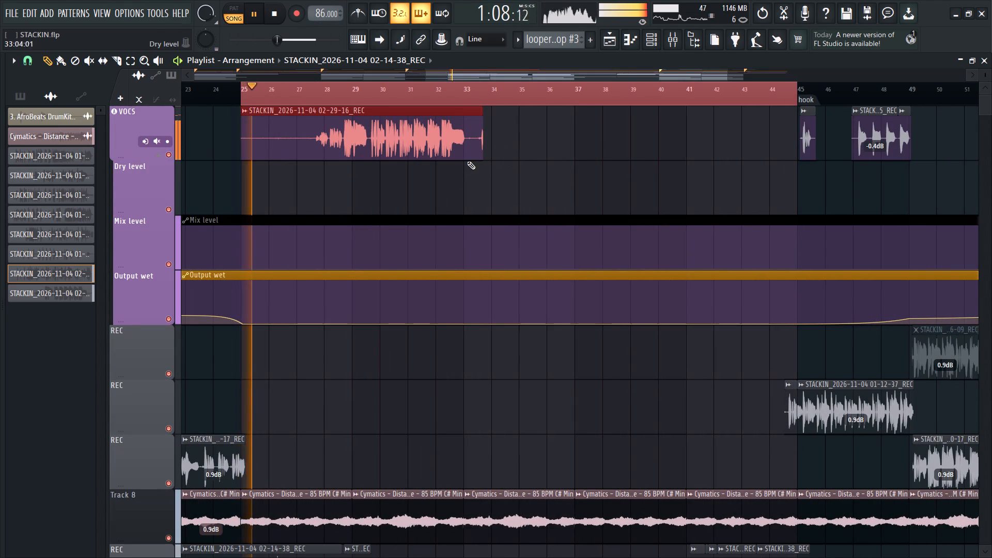
ctrl+scroll(467, 161, up, 1)
scroll(464, 162, down, 5)
scroll(462, 165, up, 3)
scroll(420, 167, up, 3)
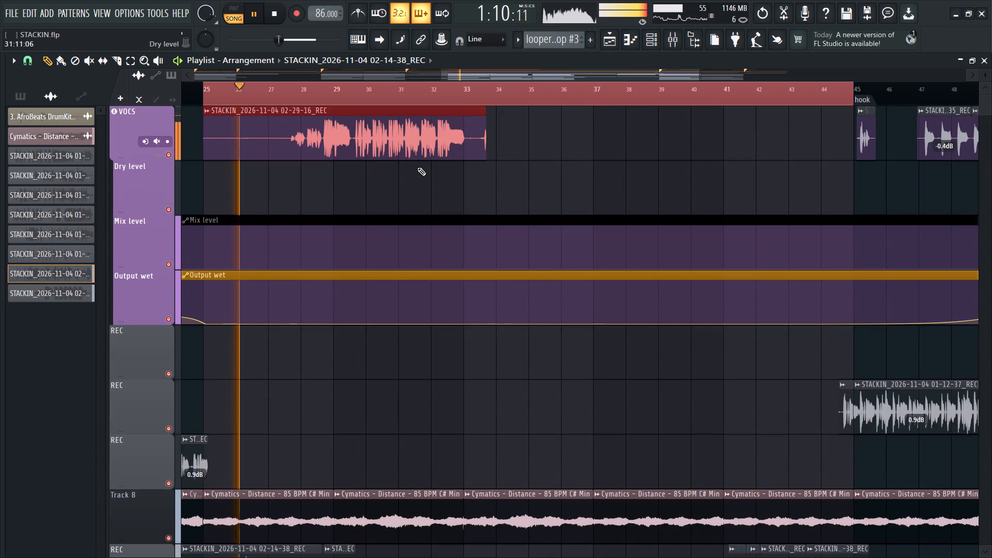
Move the new vocal clip down to the REC track directly above Track 8.
key(shift+Down)
key(shift+Down)
key(shift+Down)
key(shift+Down)
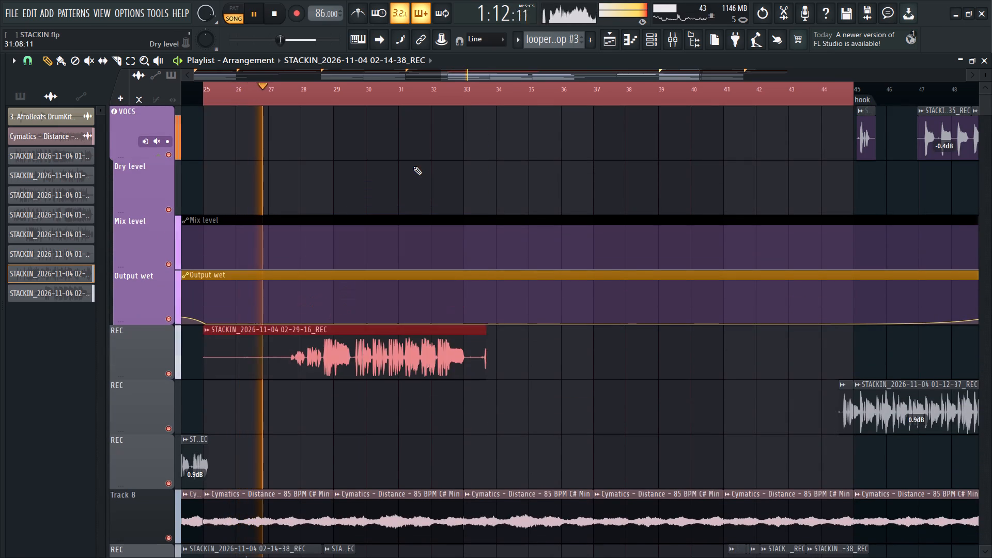
key(shift+Down)
key(shift+Down)
key(shift+Down)
key(shift+Down)
key(shift+Down)
key(shift+Up)
key(shift+Up)
key(shift+Up)
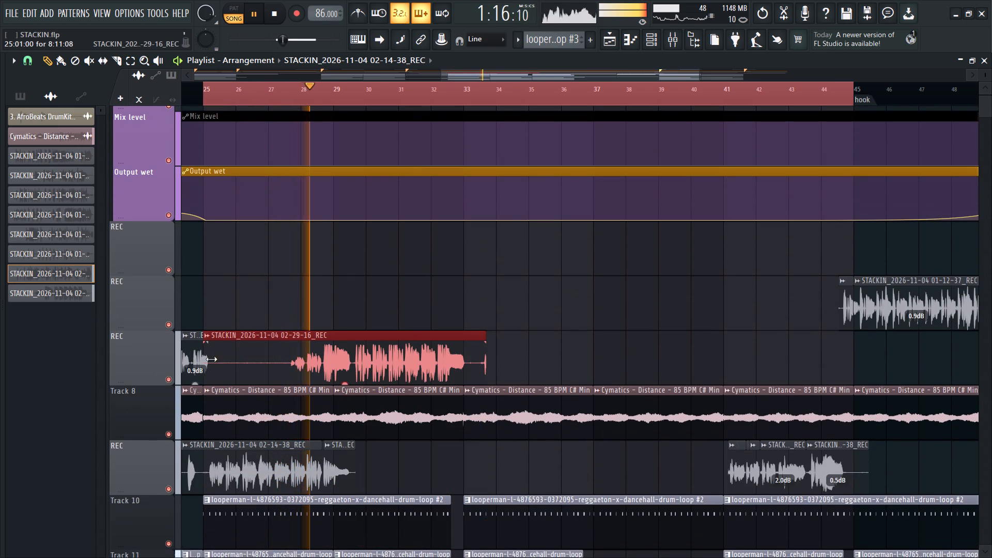
Trim the start of the new vocal clip to 29:10:17, cutting the silence and opening phrases.
alt+drag(203, 353, 218, 357)
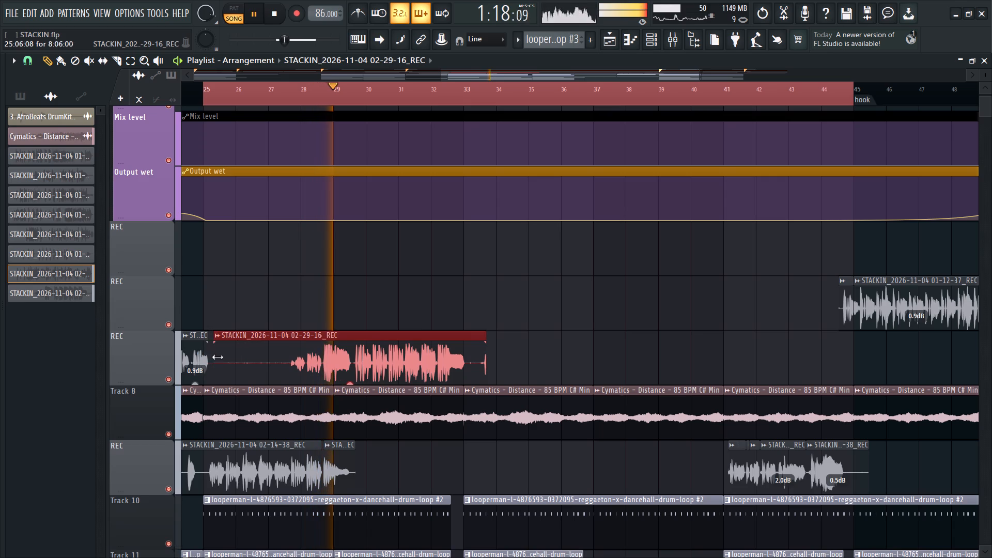
alt+drag(218, 357, 340, 390)
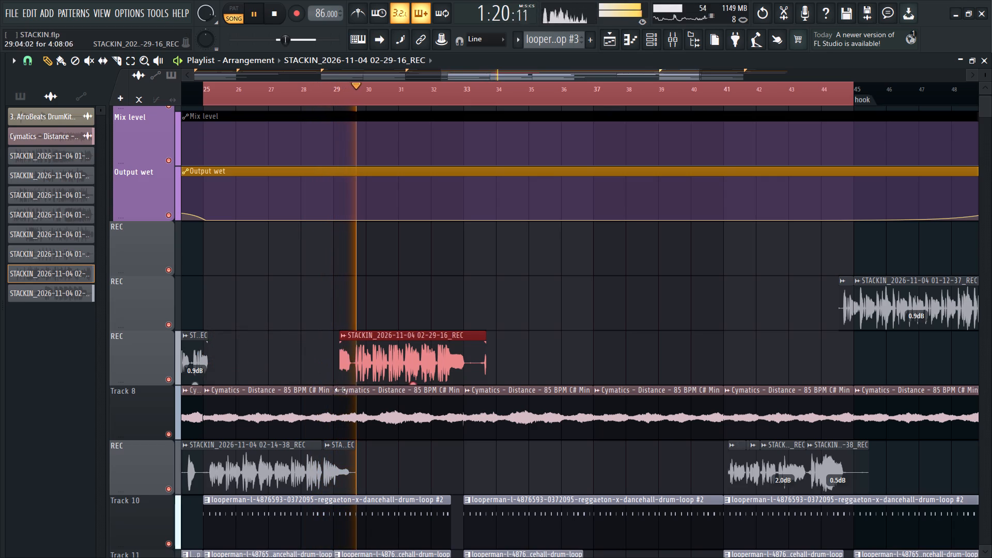
alt+drag(340, 390, 353, 395)
ctrl+scroll(364, 385, up, 6)
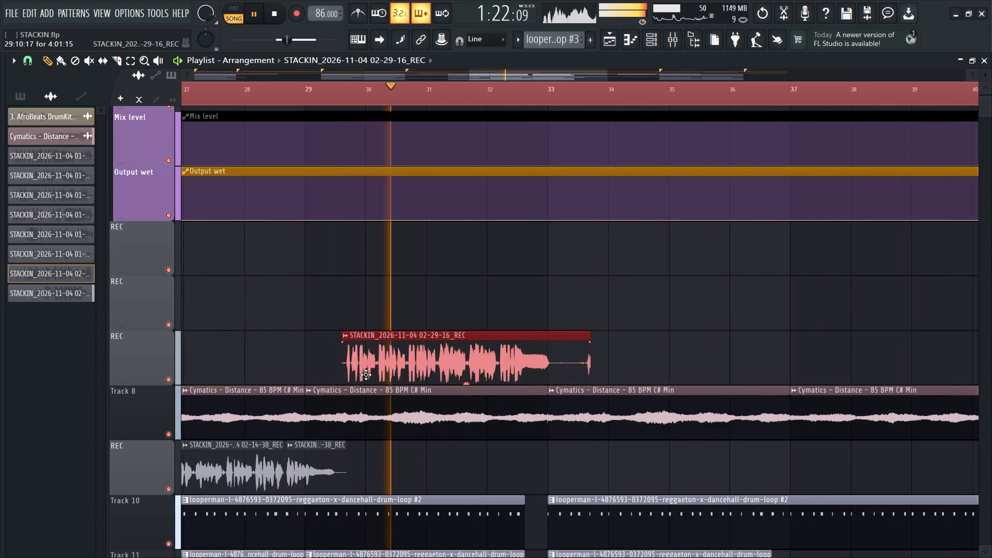
ctrl+scroll(366, 375, up, 2)
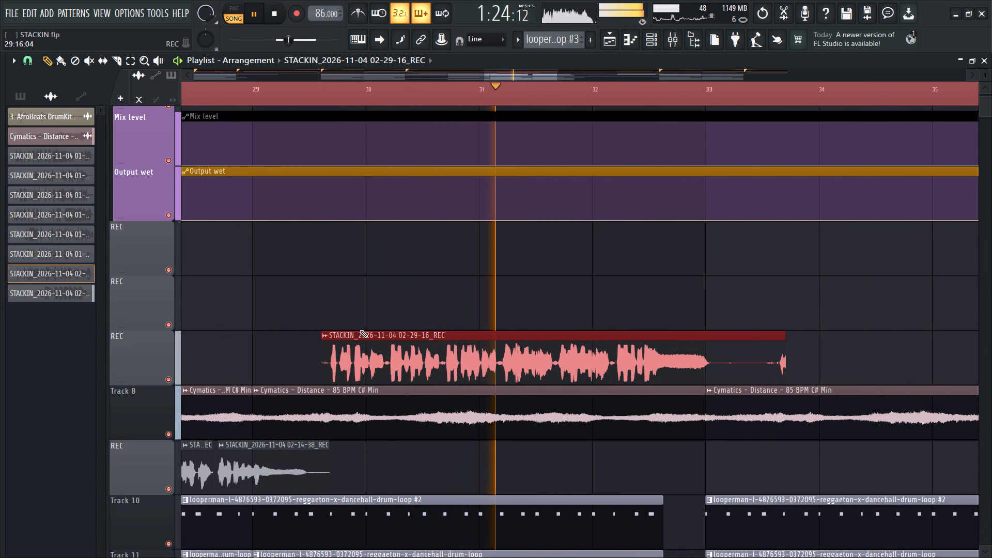
Lower the gain of the trimmed vocal clip to -0.9 dB while playing the section from bar 25.
key(space)
key(space)
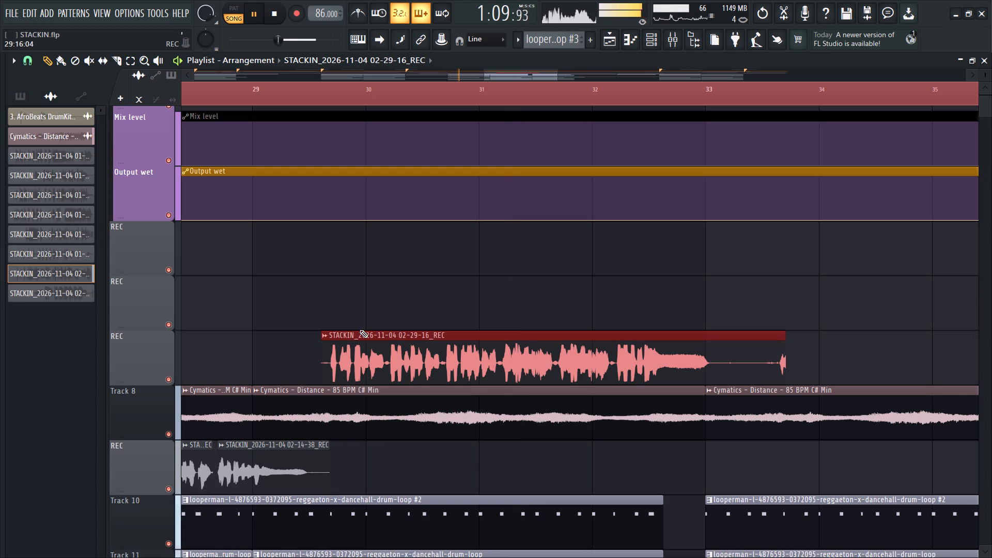
key(space)
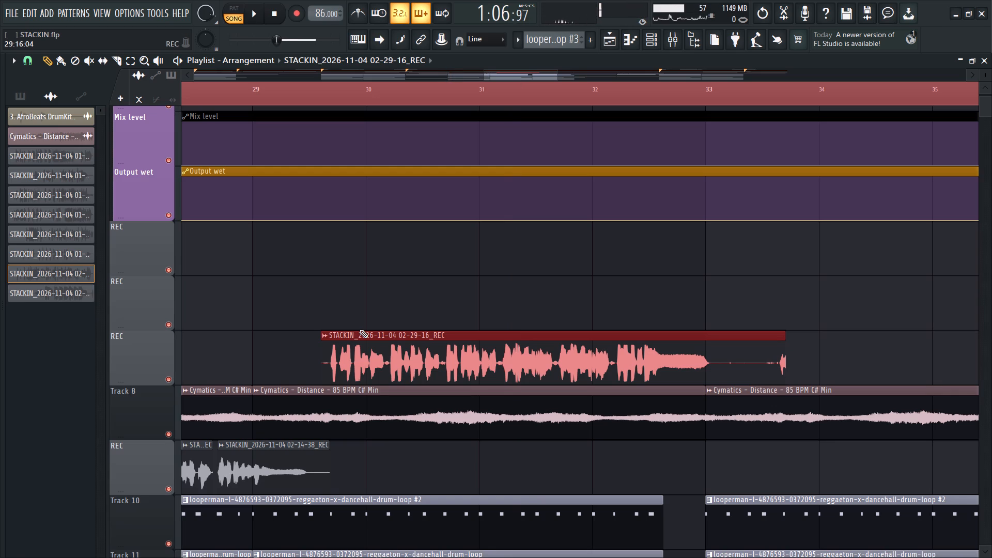
key(space)
key(space)
key(space)
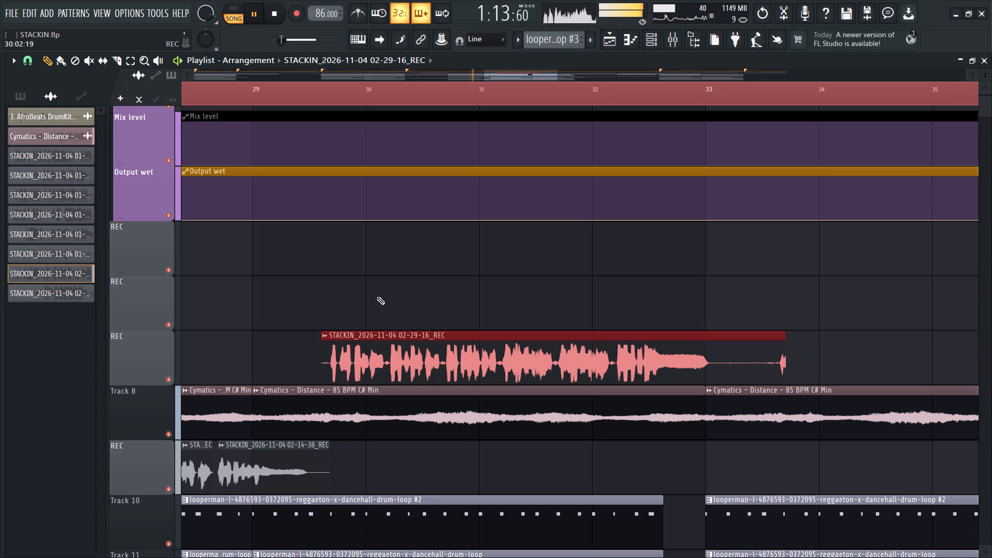
ctrl+scroll(295, 336, up, 6)
ctrl+scroll(352, 335, down, 9)
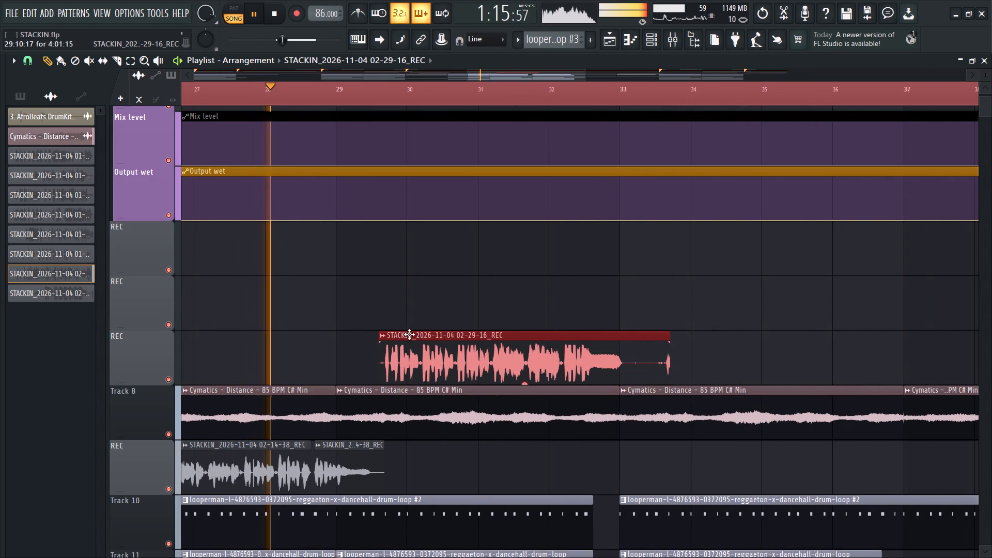
ctrl+scroll(462, 374, up, 2)
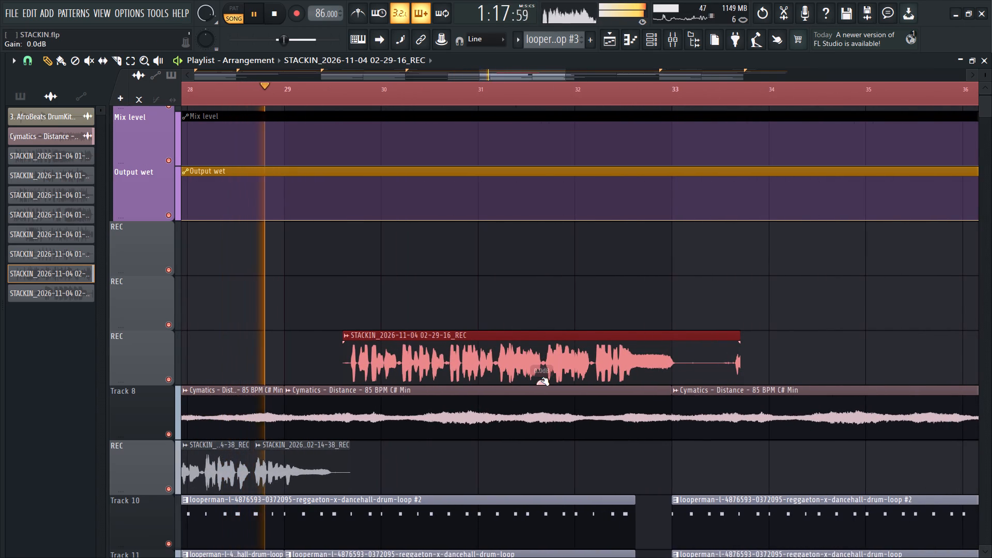
drag(542, 380, 542, 384)
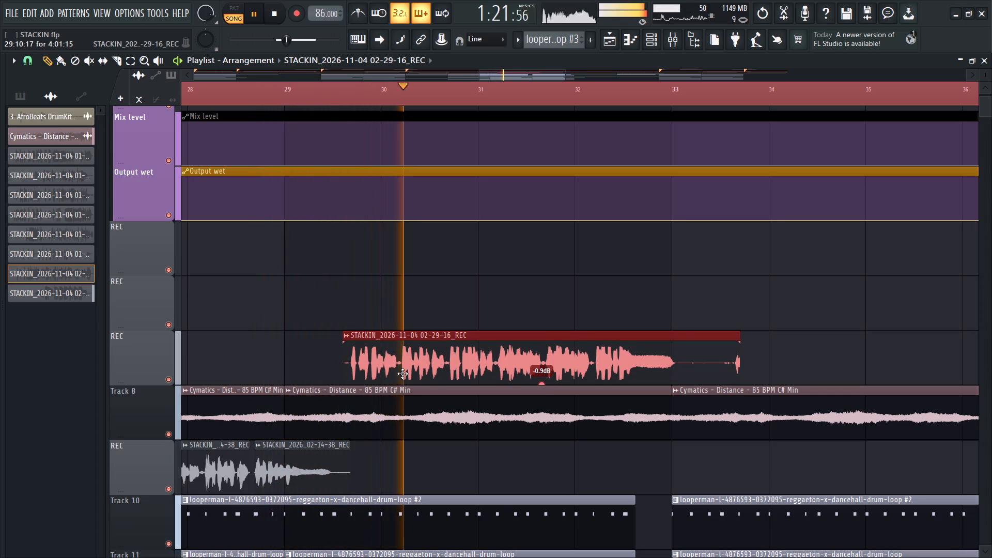
Nudge the trimmed vocal clip slightly earlier, to 29:10:14, and replay the section from bar 25.
ctrl+scroll(340, 371, up, 3)
alt+click(385, 362)
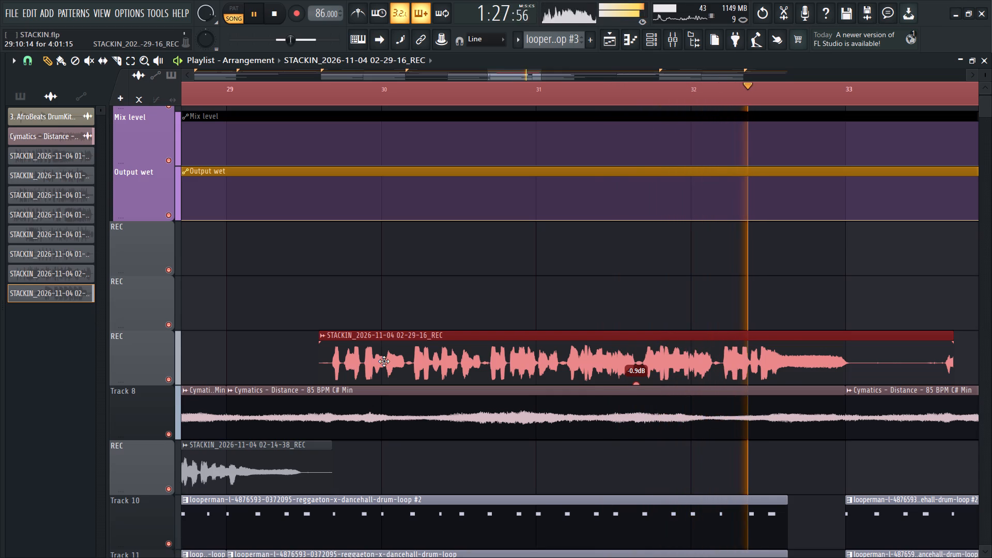
key(space)
key(space)
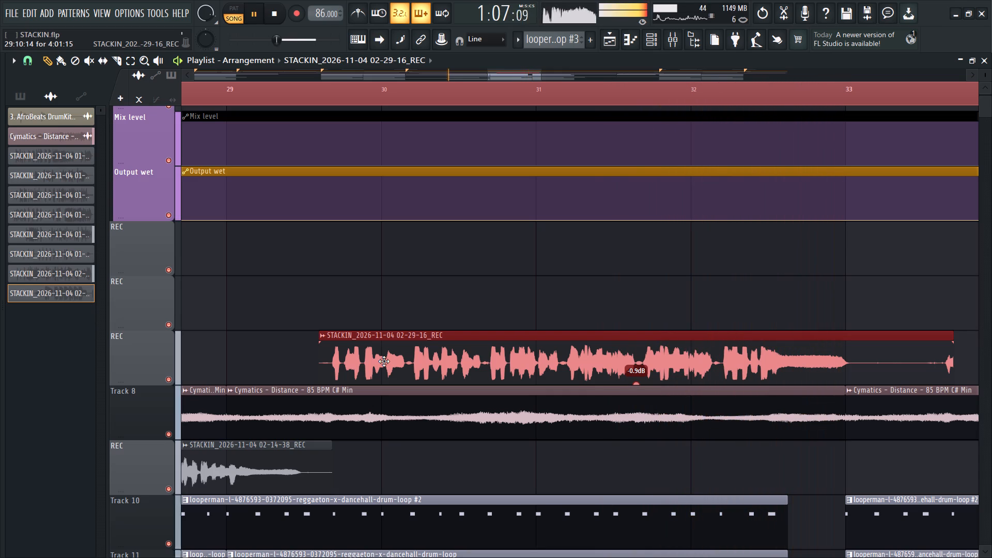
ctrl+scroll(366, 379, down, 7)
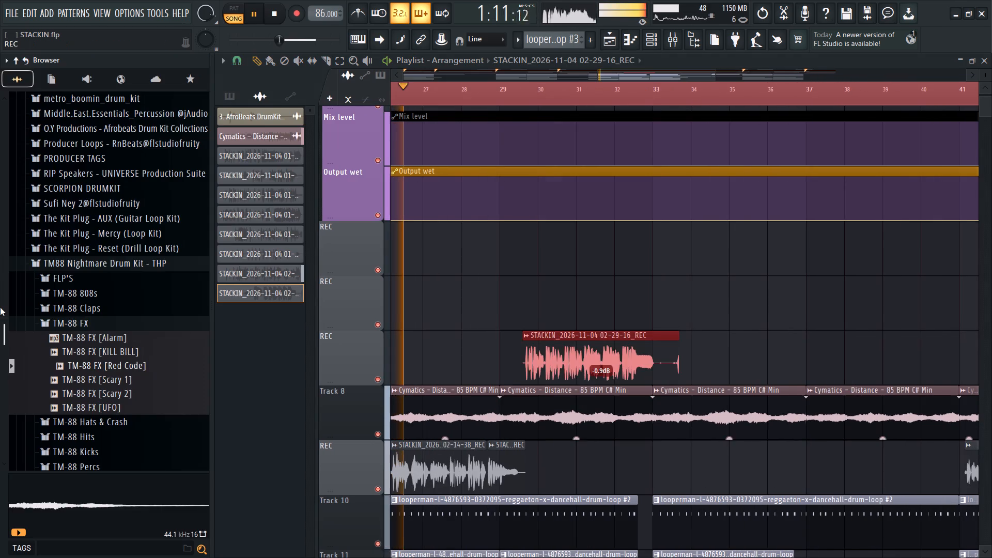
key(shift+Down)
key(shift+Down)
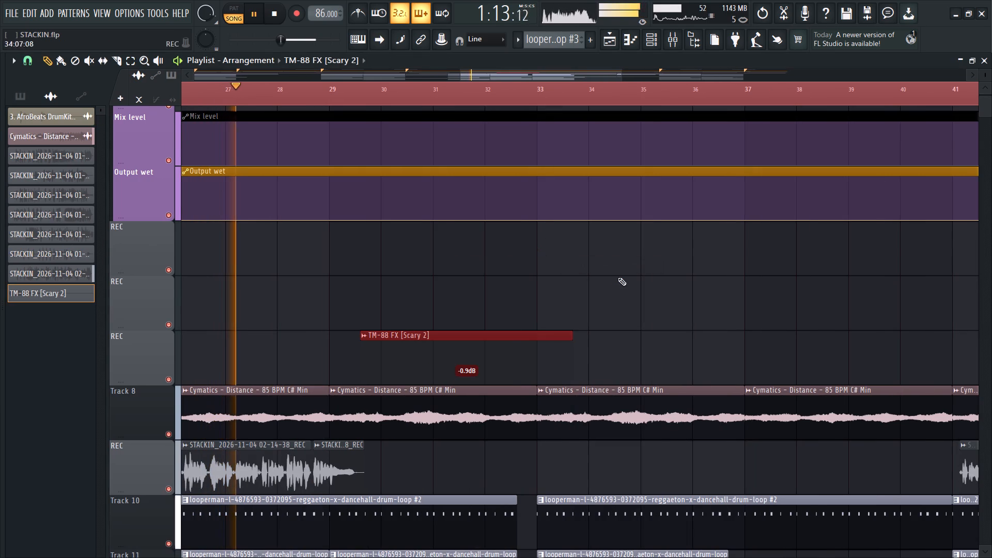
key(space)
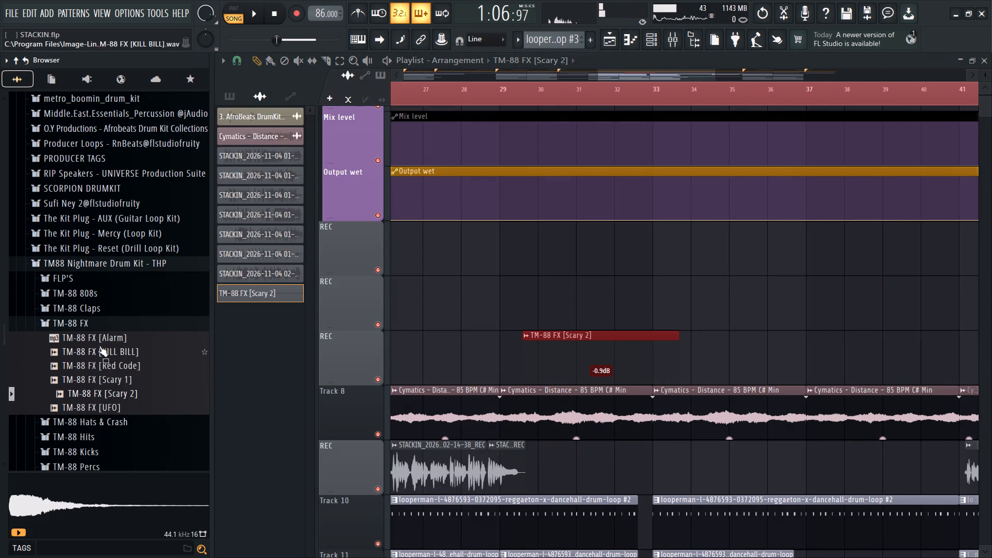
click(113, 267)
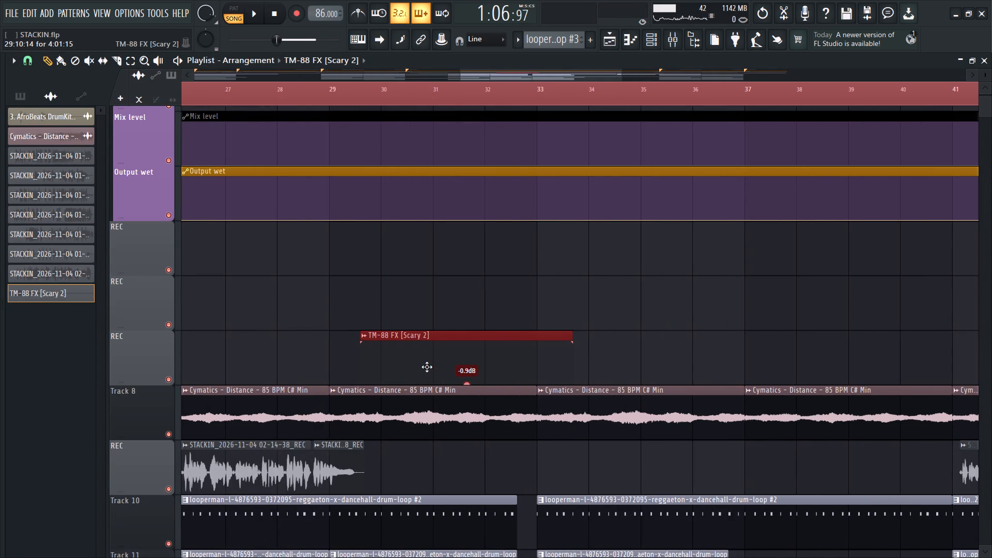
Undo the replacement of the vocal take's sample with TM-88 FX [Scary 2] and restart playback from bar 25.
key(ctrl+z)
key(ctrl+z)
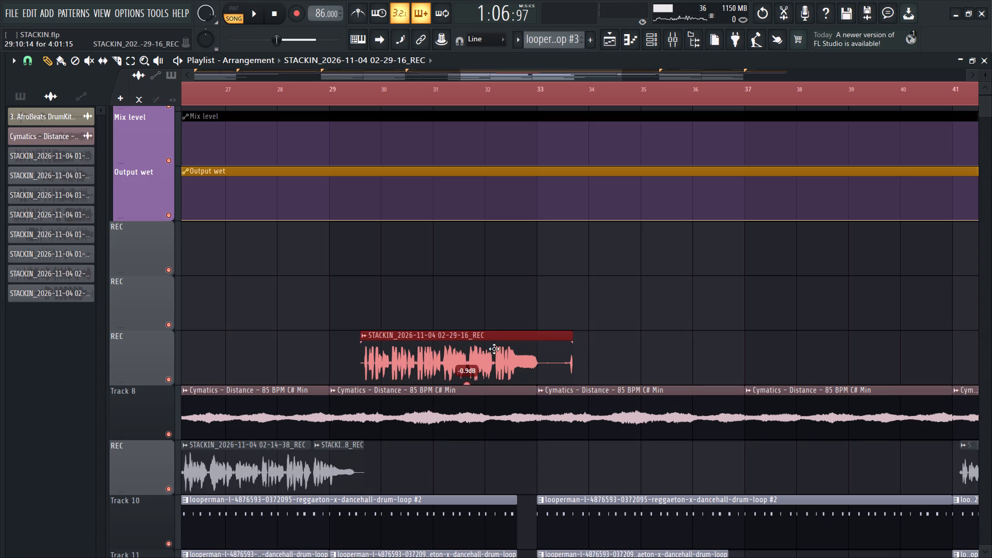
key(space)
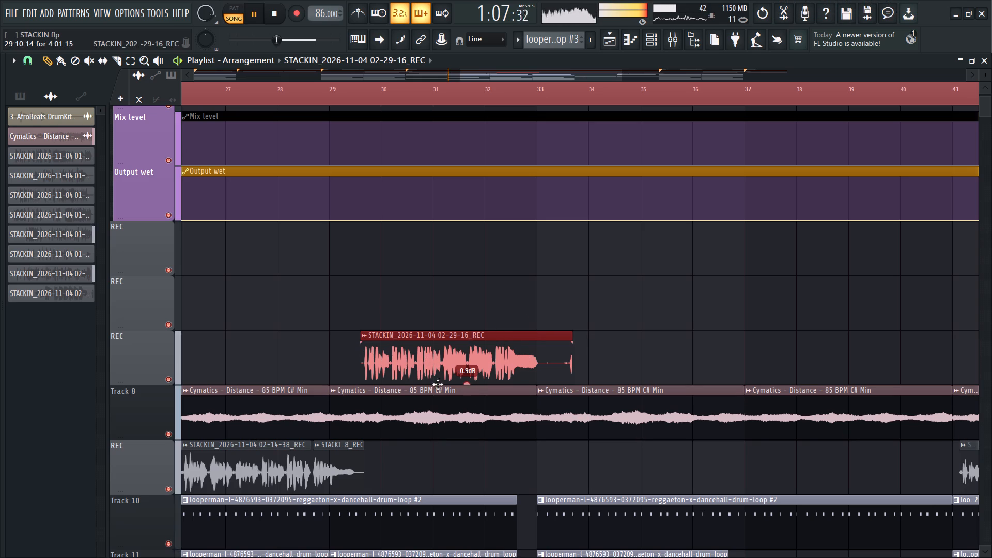
Lower the gain of the STACKIN 02-29-16 vocal clip to -2.9 dB during playback.
drag(469, 381, 469, 391)
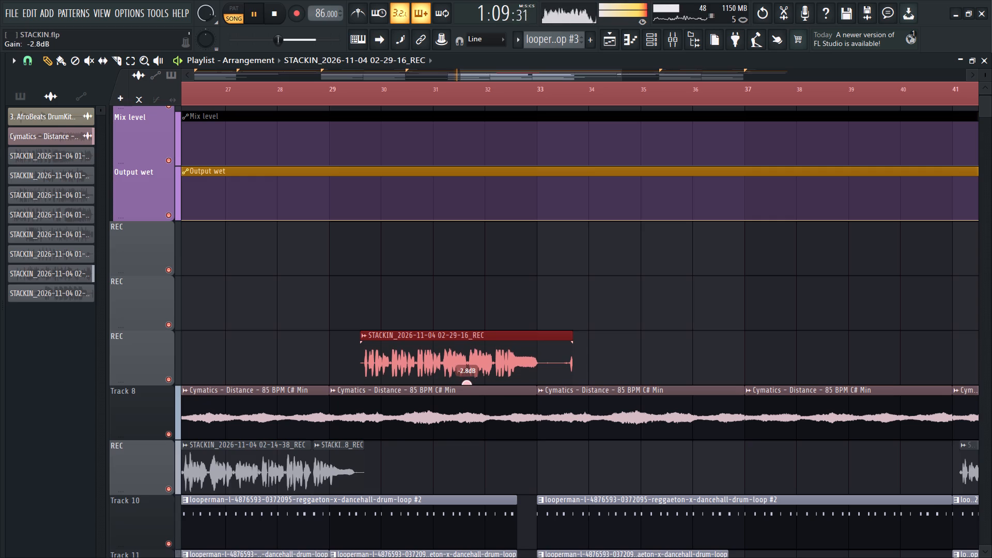
drag(469, 391, 468, 391)
Move the STACKIN 02-29-16 vocal clip down two tracks, onto the REC track holding the 02-14-38 verse takes.
ctrl+click(449, 360)
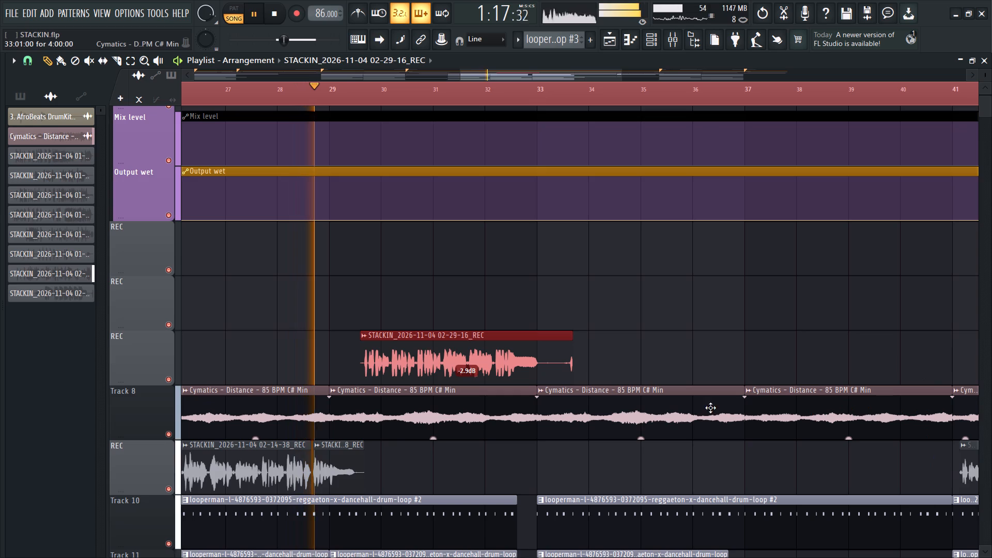
key(shift+Down)
key(shift+Down)
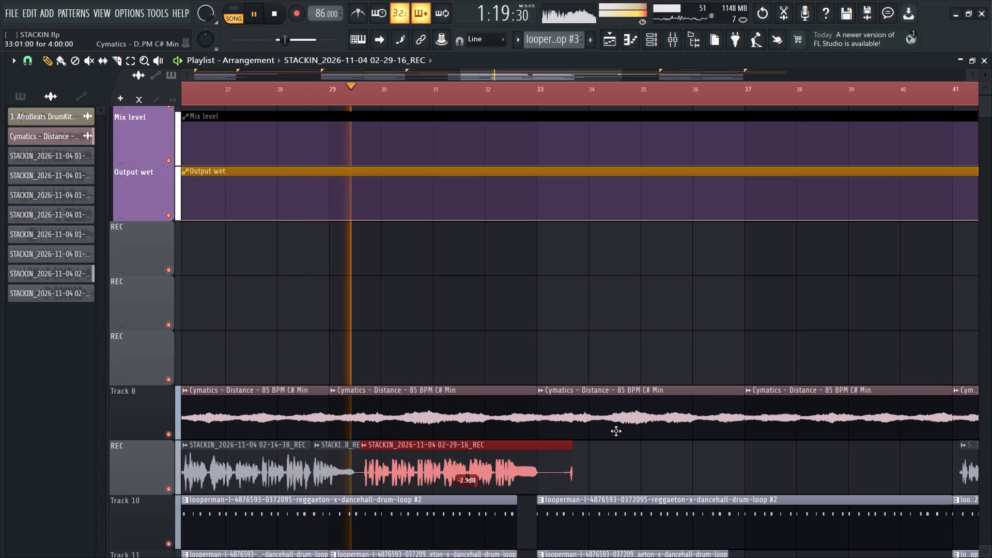
Trim the end of the moved vocal clip to just past bar 33, cutting the silent tail and end noise.
scroll(435, 298, down, 2)
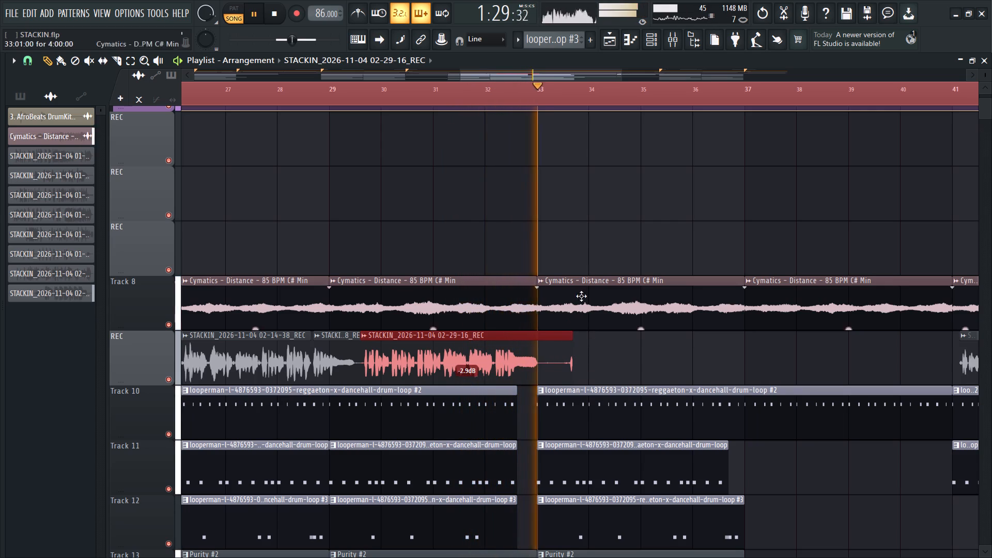
alt+drag(571, 364, 546, 394)
Save the STACKIN project.
ctrl+scroll(486, 363, down, 4)
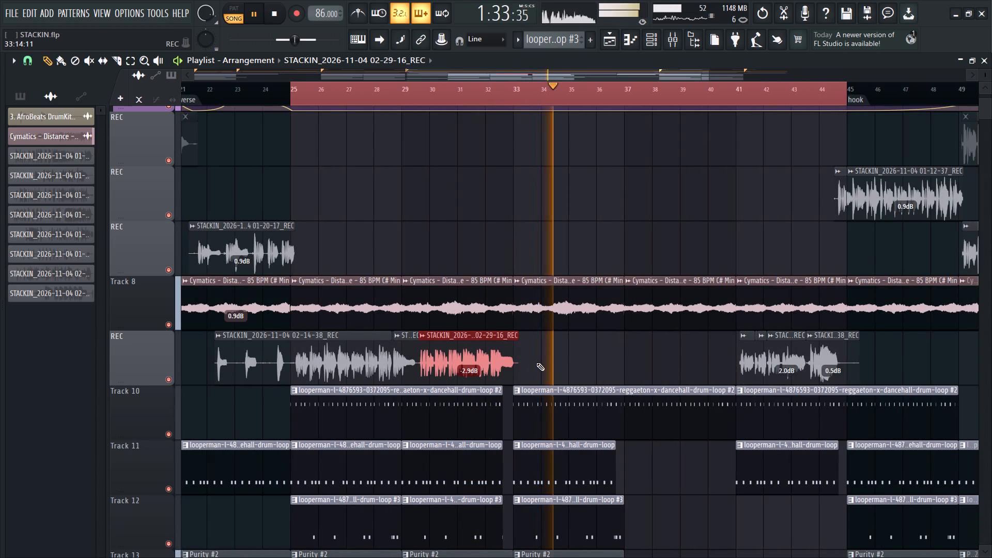
ctrl+scroll(534, 363, down, 2)
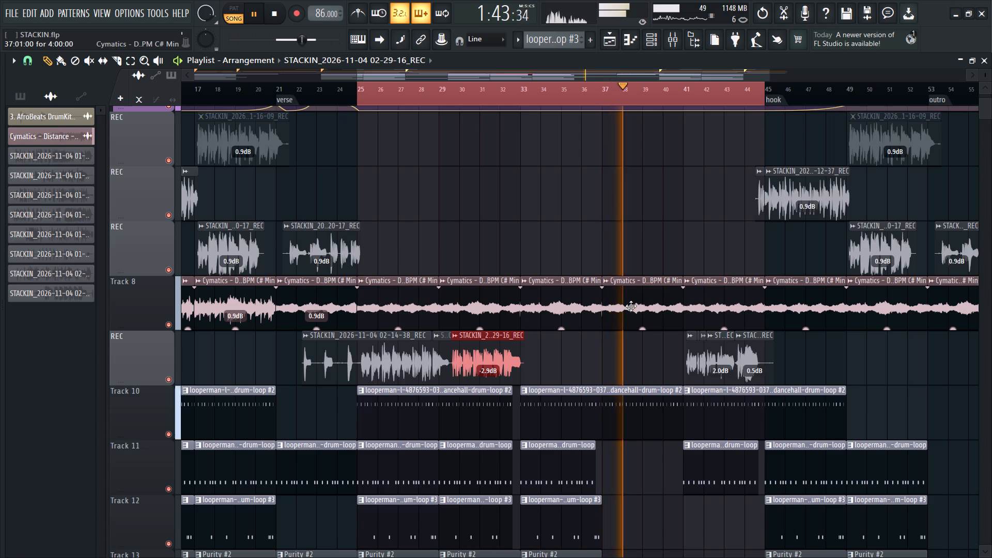
key(ctrl+s)
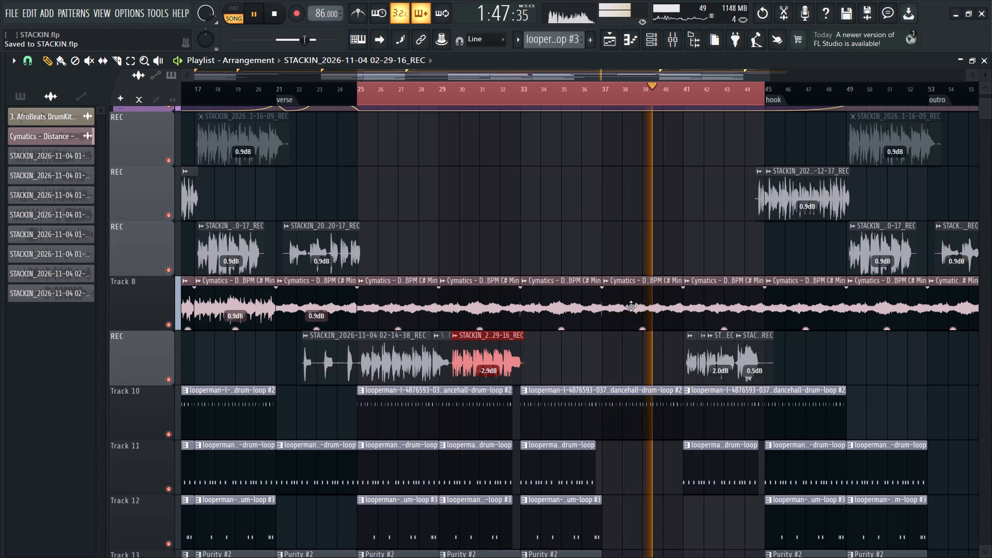
Clear the time selection over bars 25 to 44 and follow playback towards the second hook.
ctrl+click(602, 93)
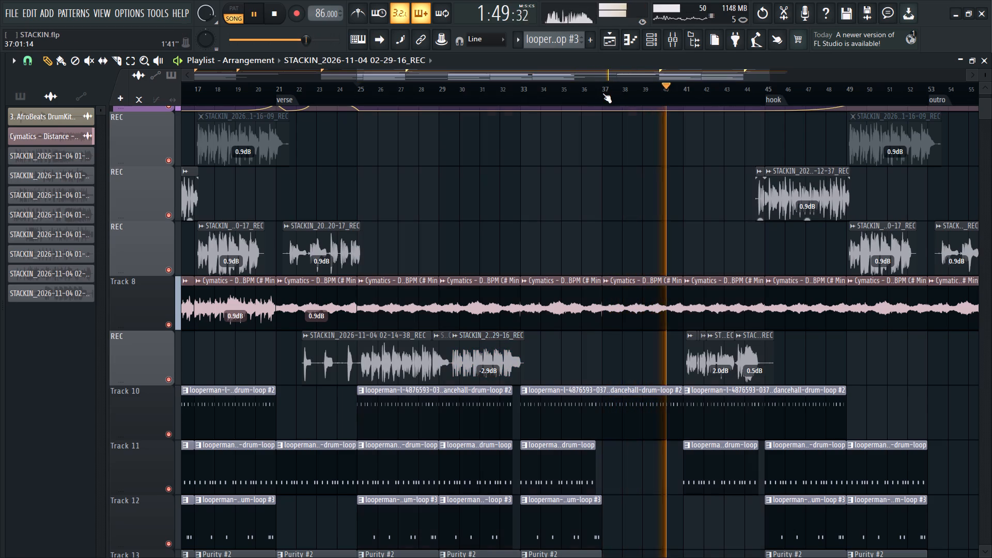
ctrl+scroll(578, 148, down, 3)
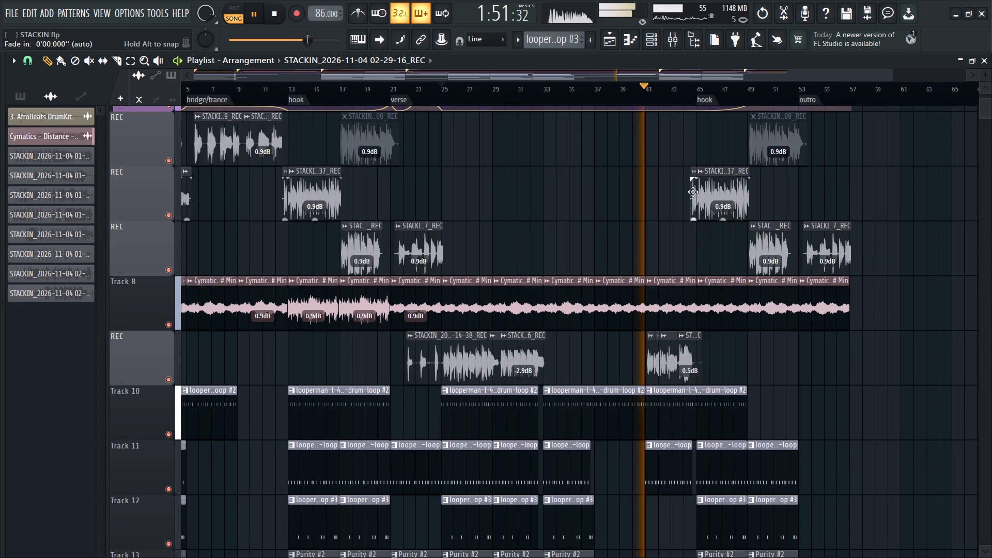
ctrl+scroll(648, 211, up, 3)
ctrl+scroll(606, 194, down, 3)
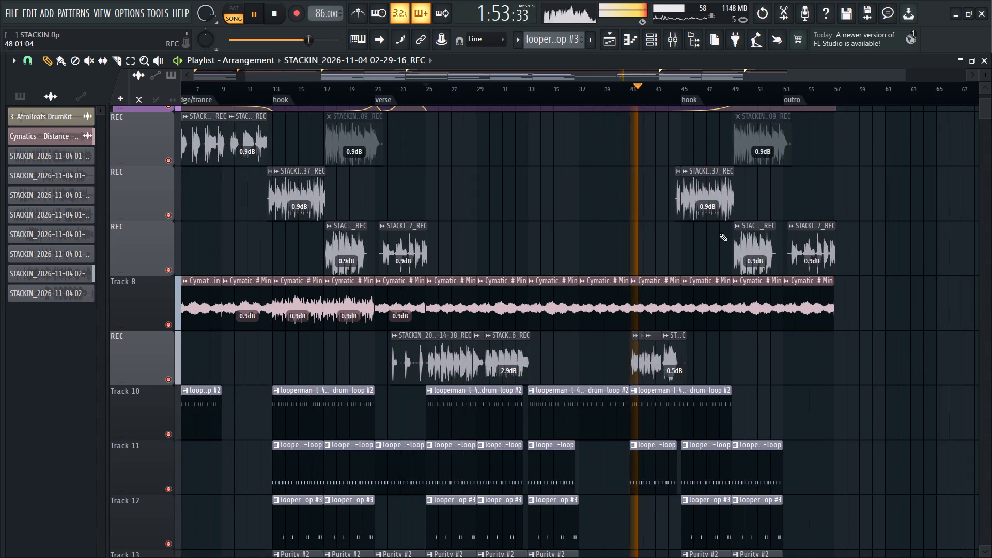
ctrl+scroll(718, 233, up, 6)
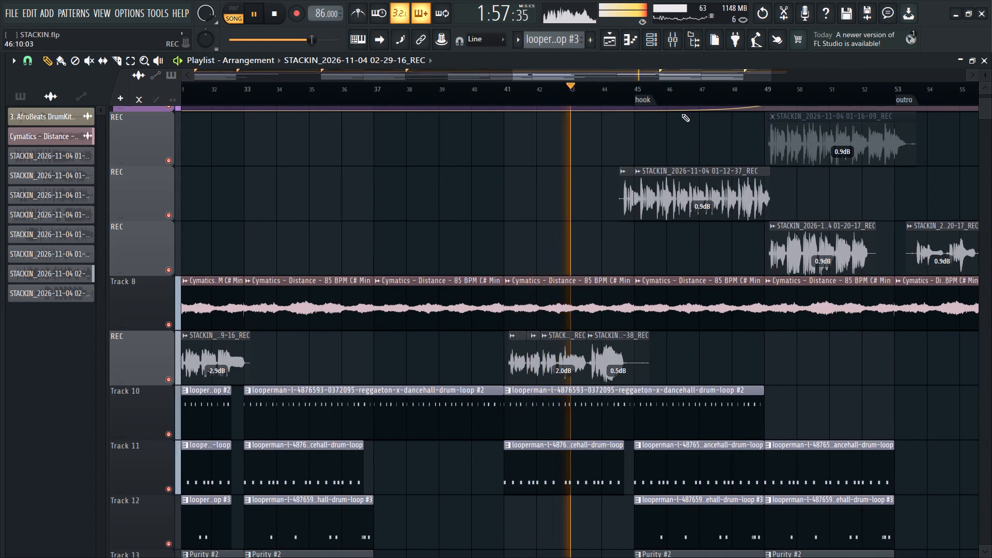
Open the first Fruity parametric EQ 2 on the VOCS mixer track and reset band 6.
click(679, 43)
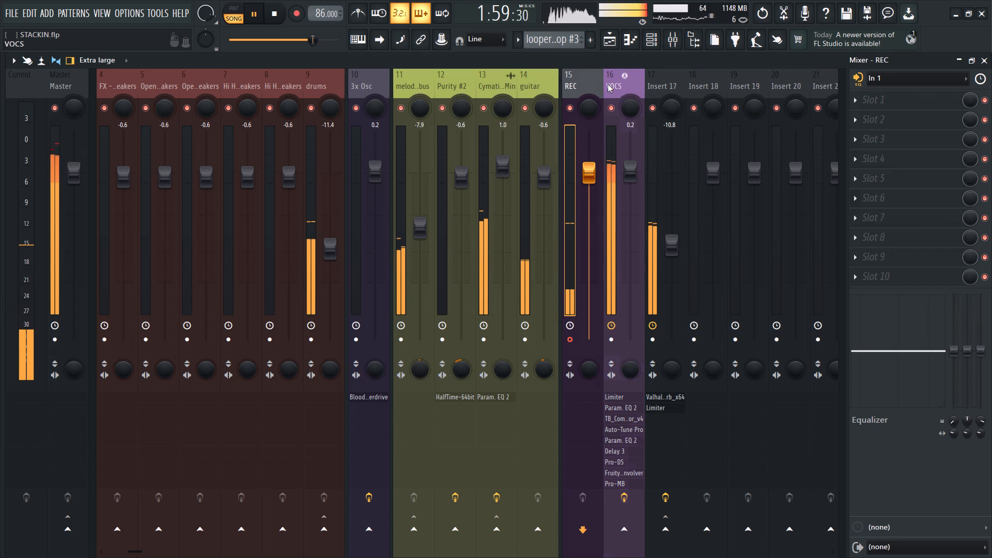
click(608, 84)
click(906, 124)
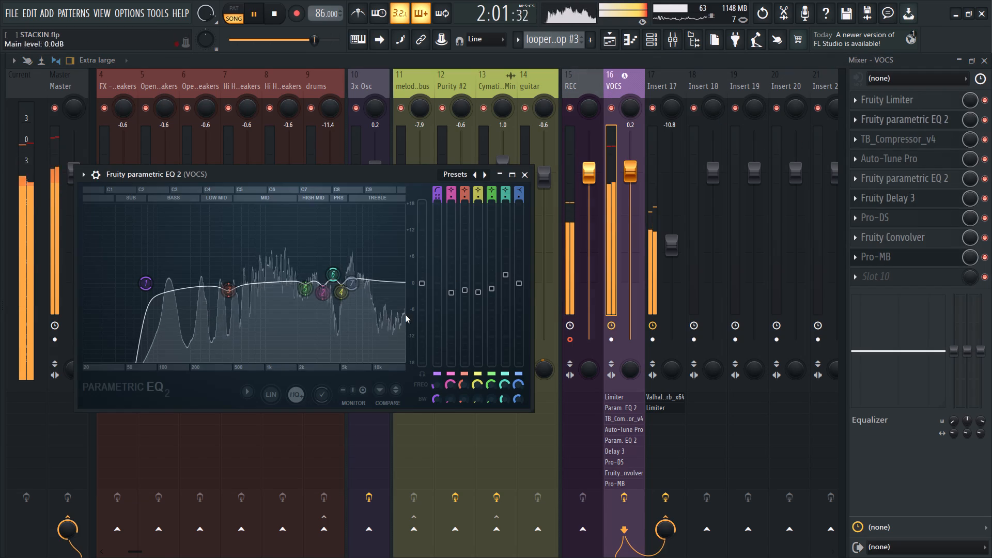
right_click(327, 271)
click(351, 292)
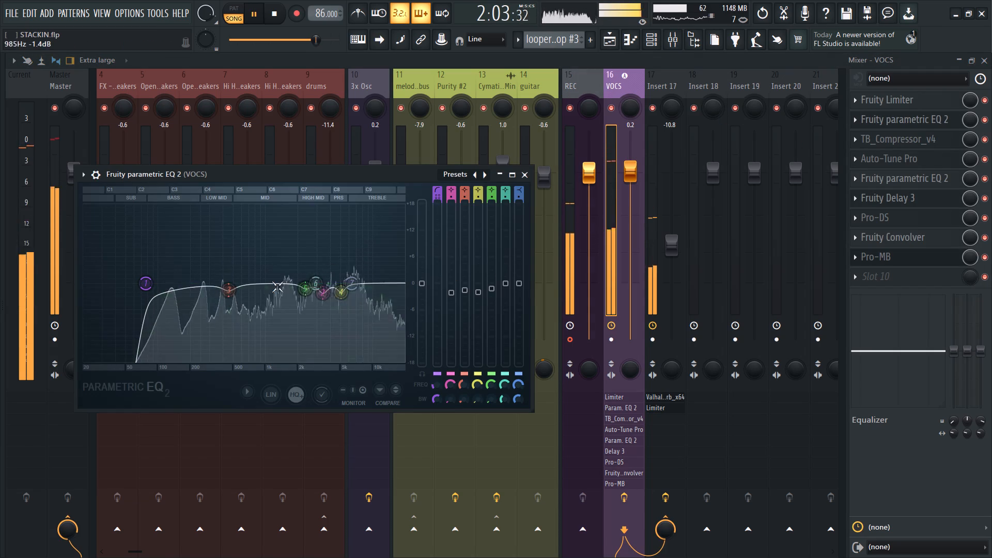
Sweep band 6 of the first VOCS EQ with a boost and settle it at about 1.9 dB near 4.25 kHz.
drag(316, 278, 286, 228)
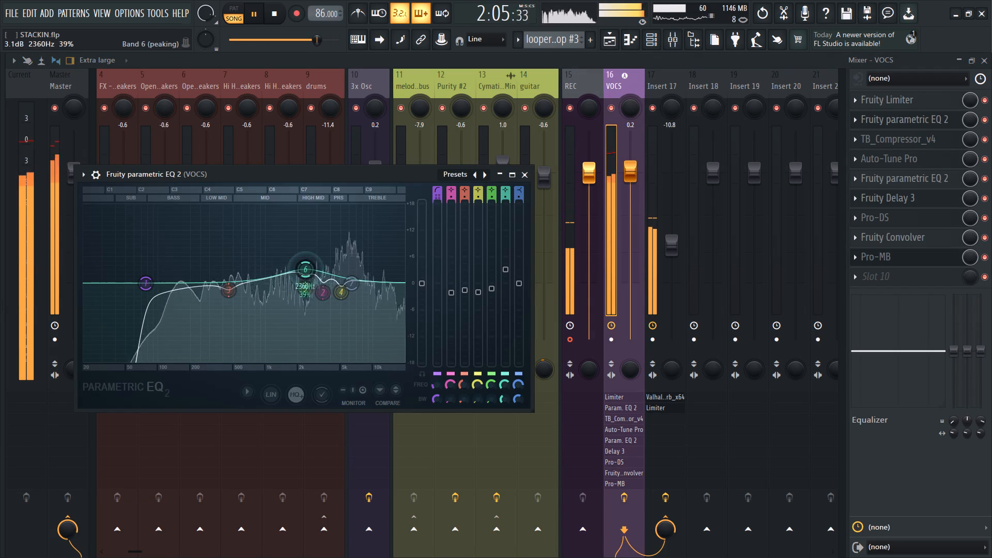
drag(286, 228, 241, 202)
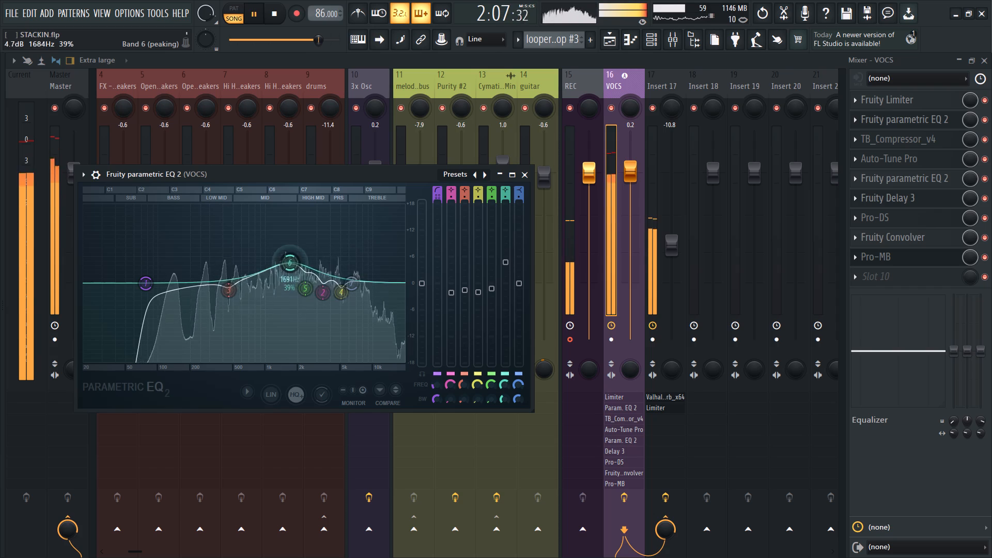
drag(241, 202, 369, 195)
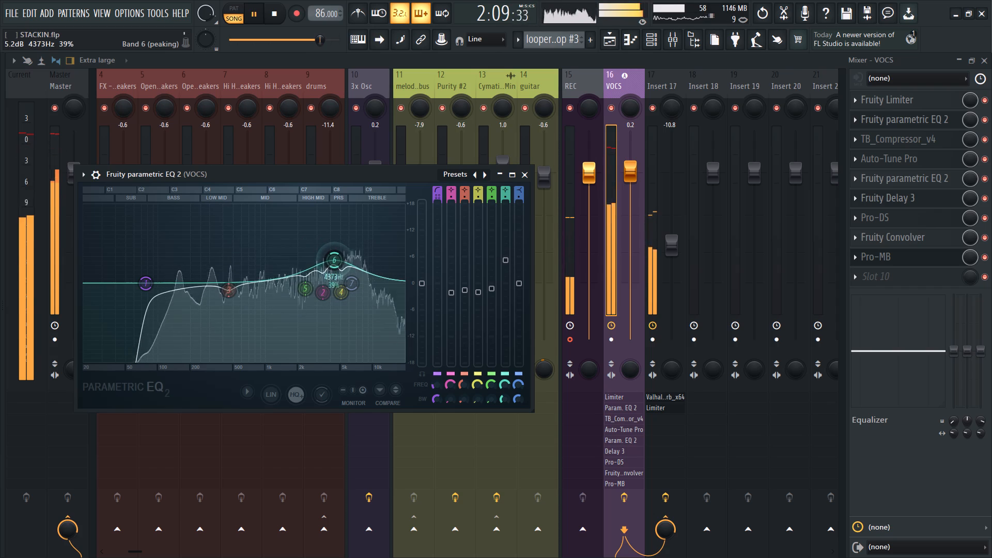
drag(369, 195, 337, 204)
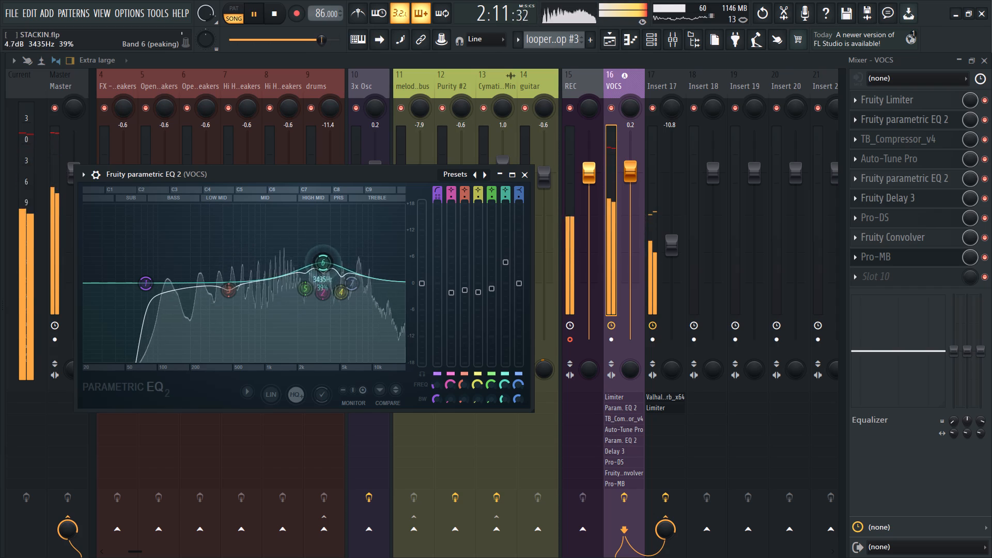
drag(337, 204, 346, 234)
drag(326, 271, 349, 279)
drag(334, 273, 331, 282)
click(333, 275)
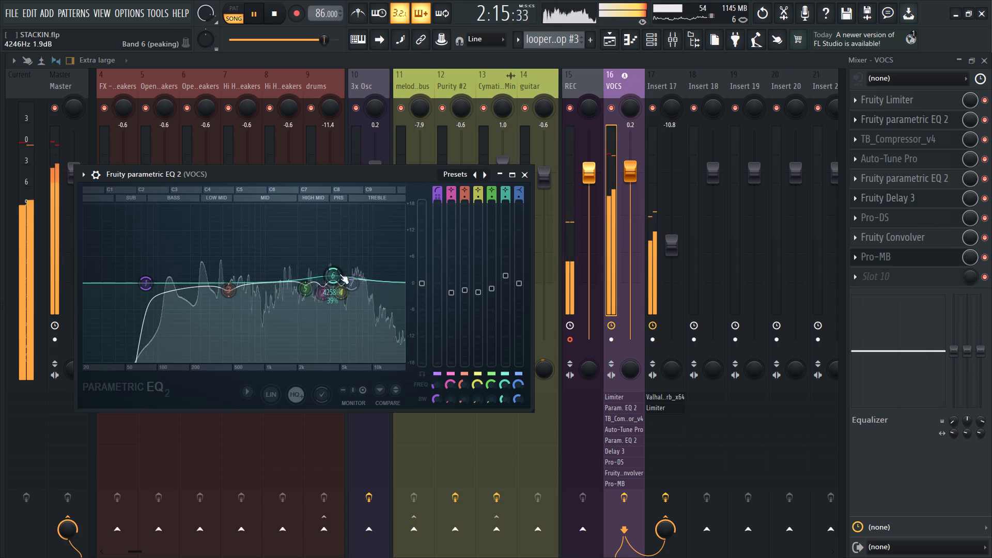
In the second Fruity parametric EQ 2 on VOCS, try band 5 at about 2.1 dB, then reset that band.
click(941, 181)
double_click(941, 181)
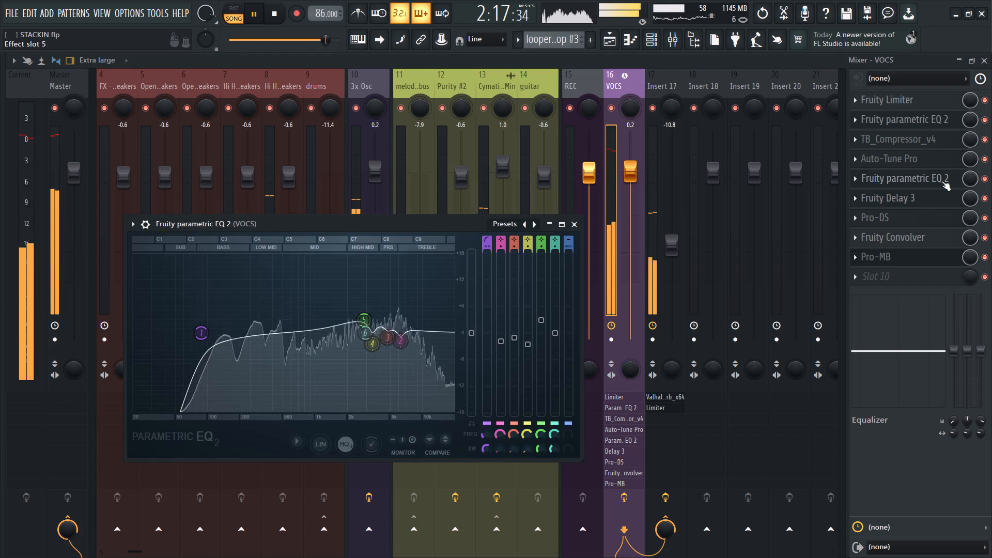
drag(365, 317, 365, 318)
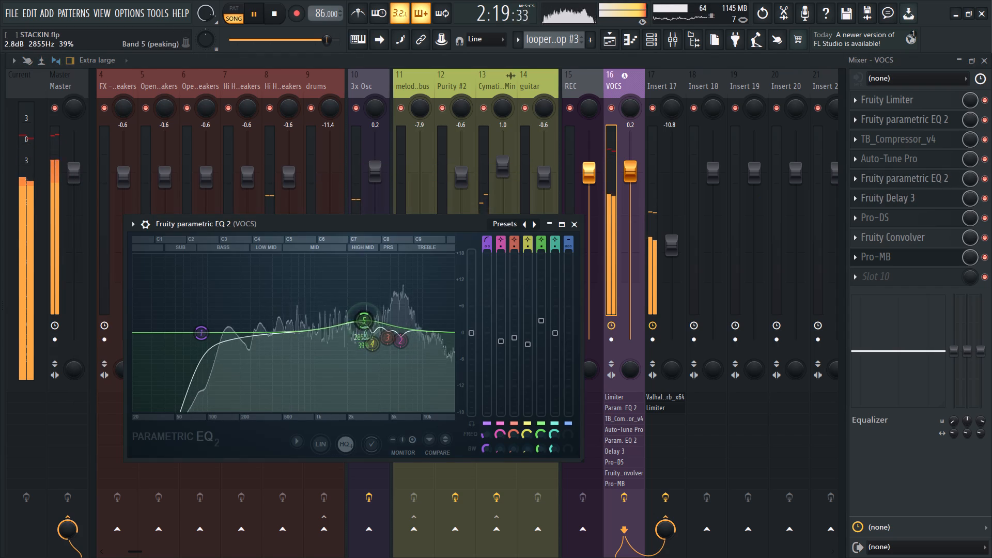
drag(365, 318, 366, 329)
click(364, 323)
right_click(364, 323)
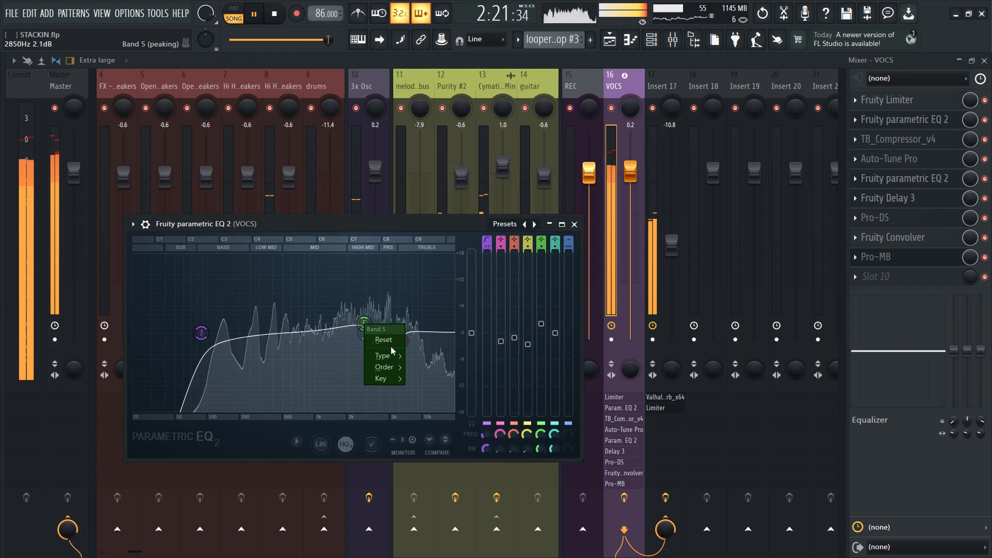
click(391, 347)
click(391, 342)
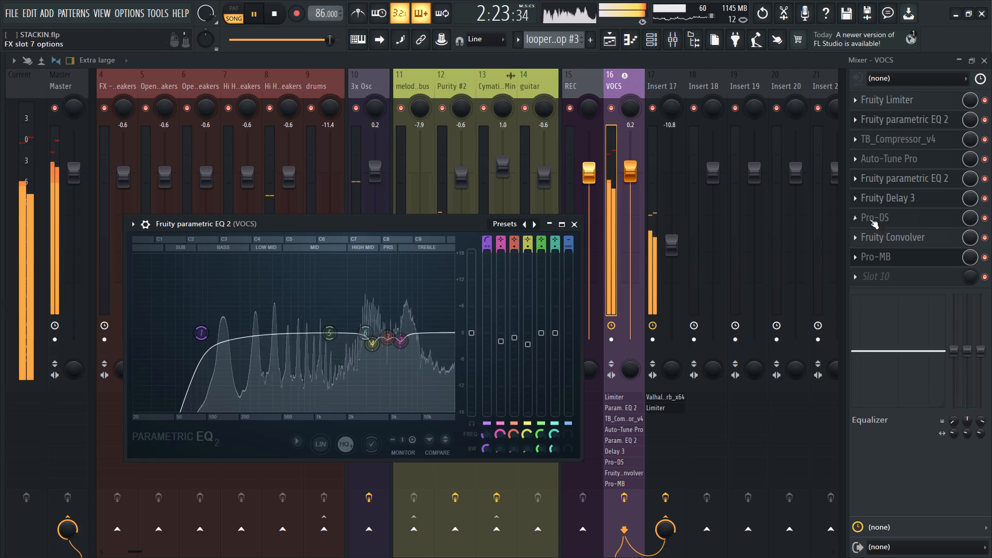
click(610, 85)
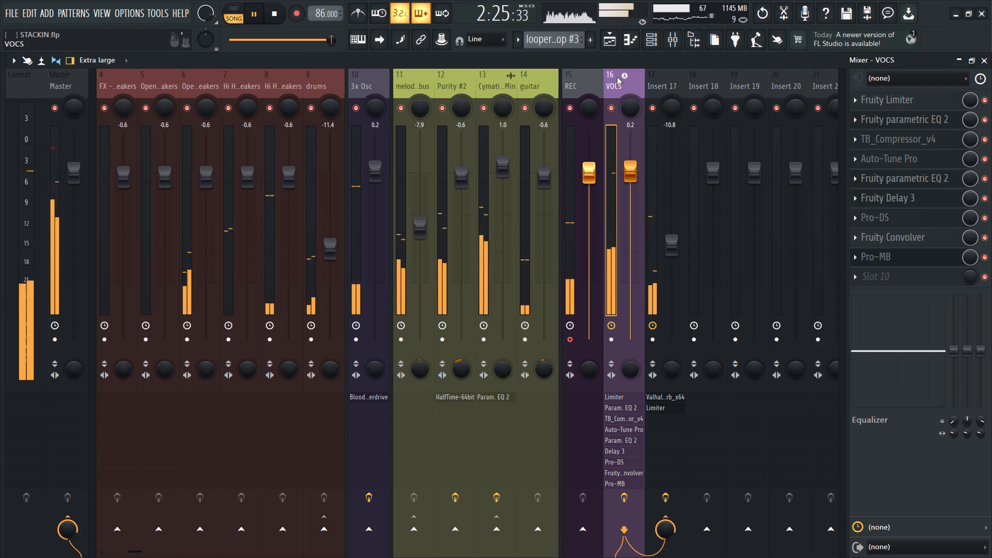
Return to the Playlist and review the hook and outro vocals, the Output wet automation and the whole arrangement during playback.
click(607, 33)
ctrl+scroll(457, 238, down, 3)
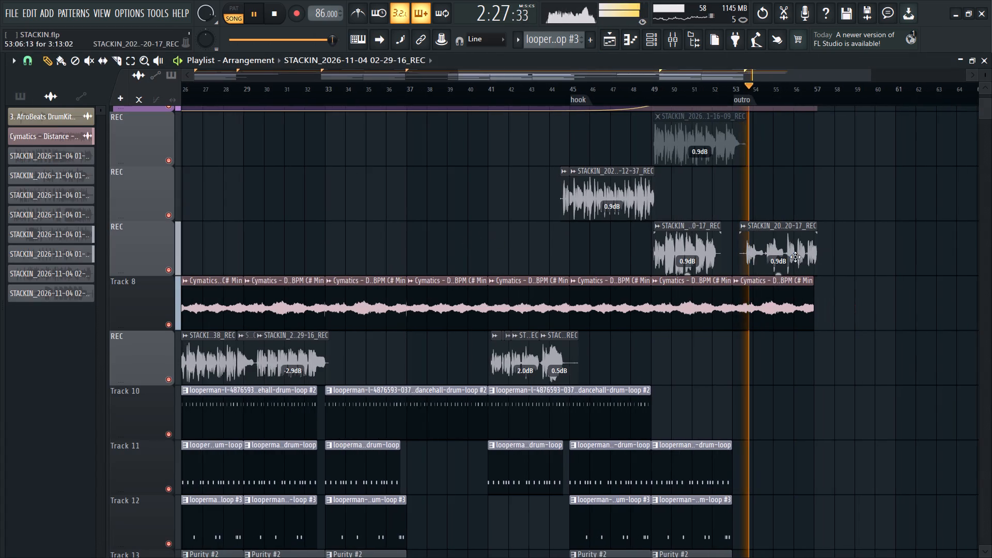
ctrl+scroll(819, 280, up, 7)
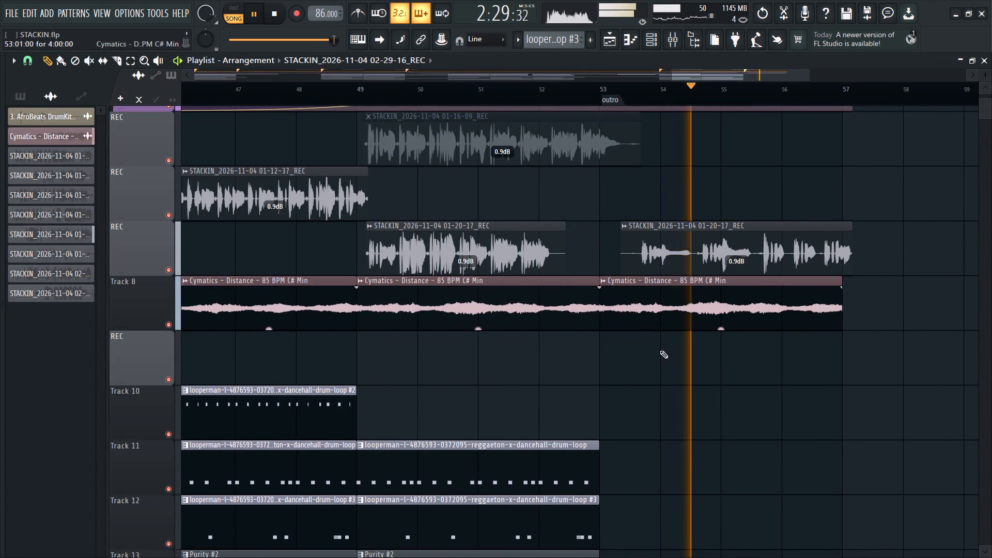
scroll(652, 366, down, 2)
scroll(652, 365, up, 6)
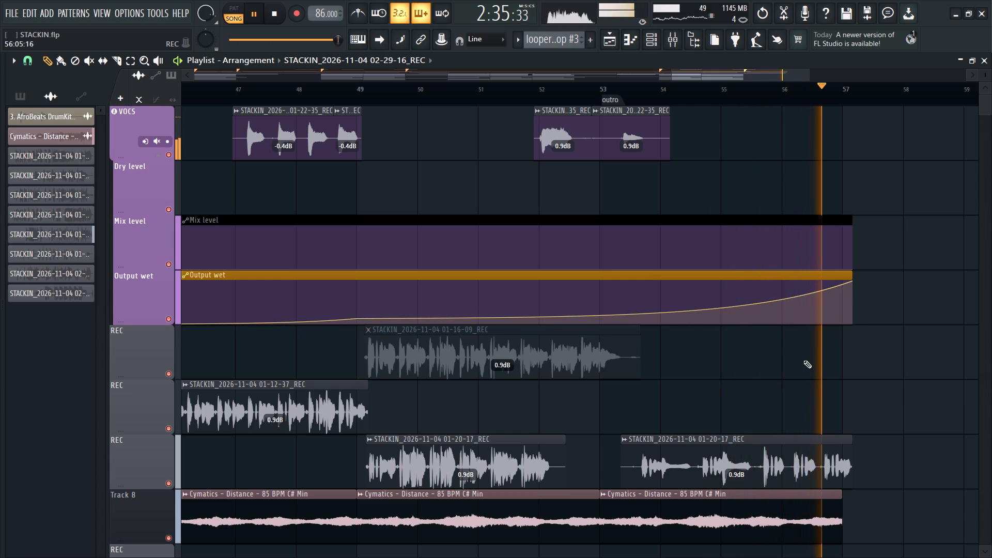
scroll(791, 380, up, 4)
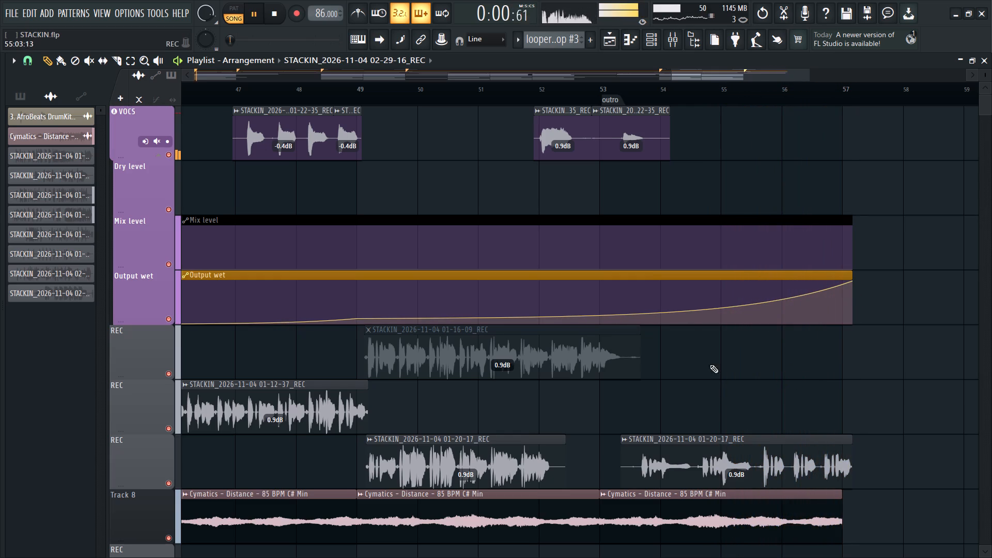
ctrl+scroll(636, 366, down, 3)
ctrl+scroll(553, 241, down, 3)
ctrl+scroll(522, 284, down, 5)
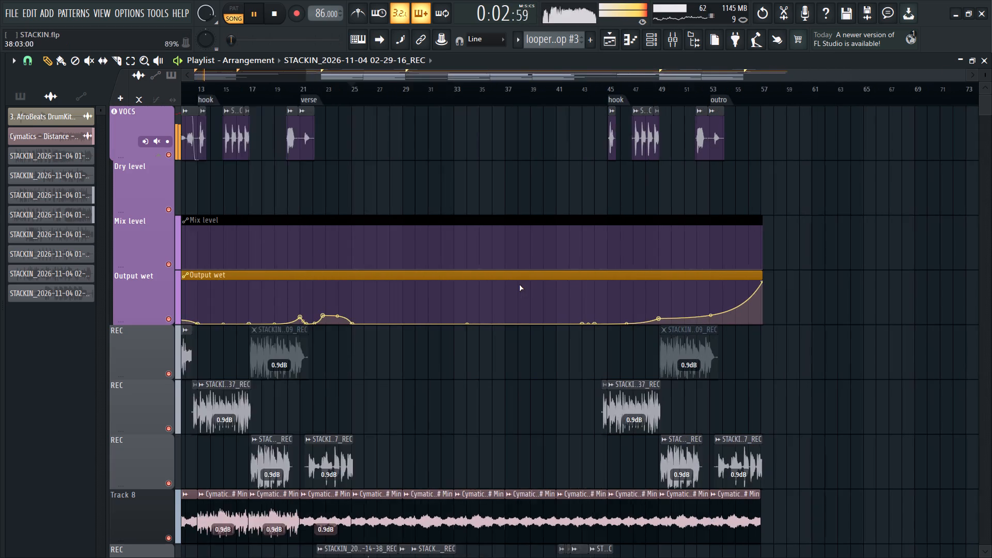
ctrl+scroll(519, 285, down, 3)
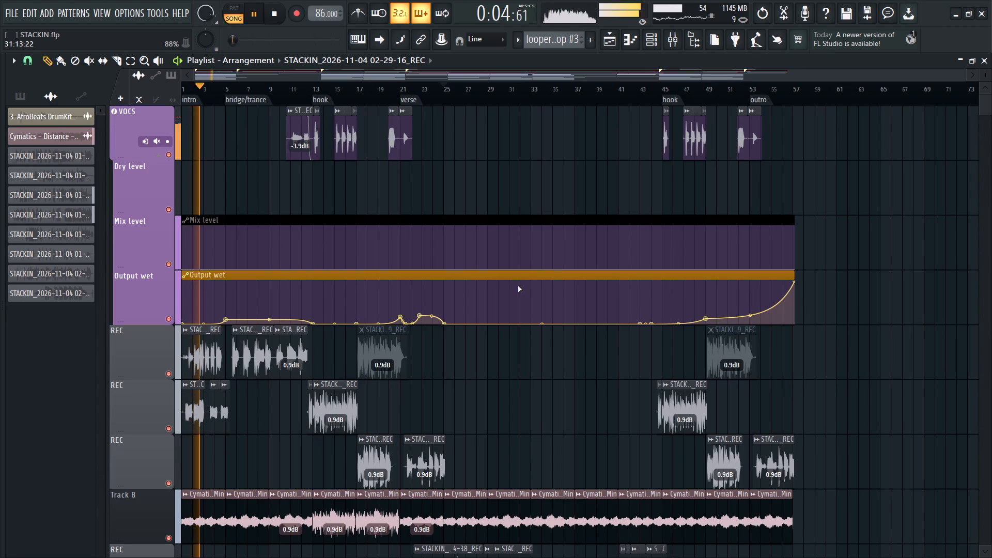
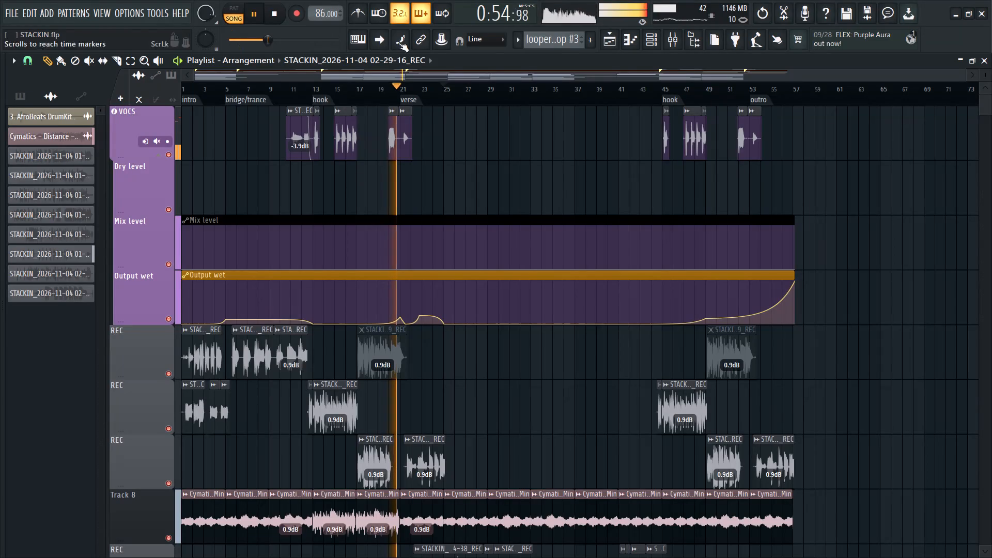
Move playback back to about bar 17 to listen again to the vocals leading into the verse.
key(Left)
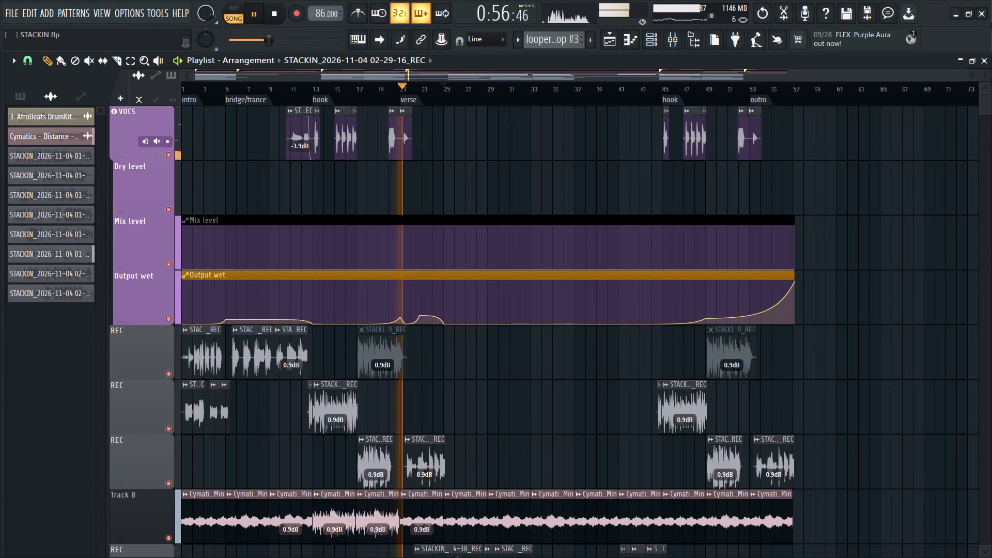
key(Left)
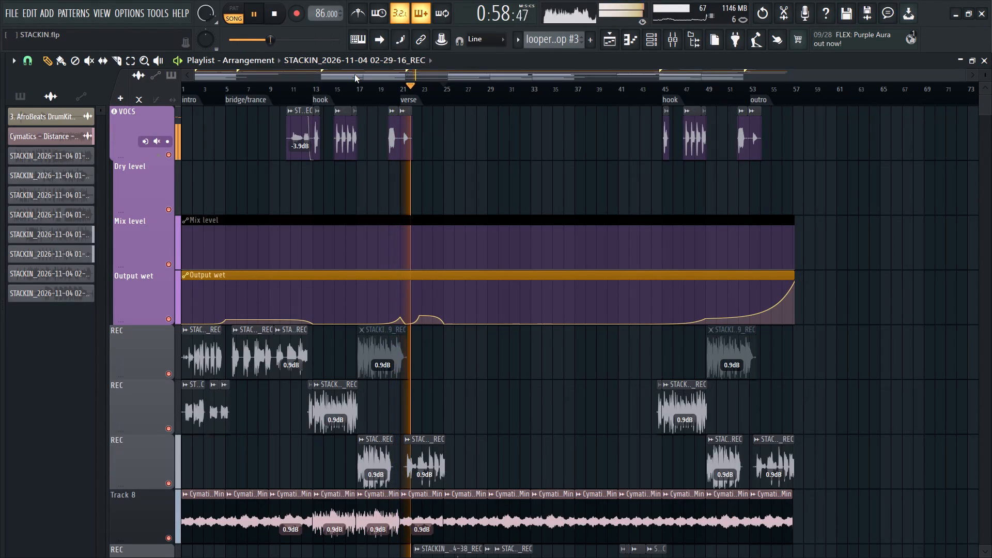
click(354, 74)
click(360, 78)
click(359, 81)
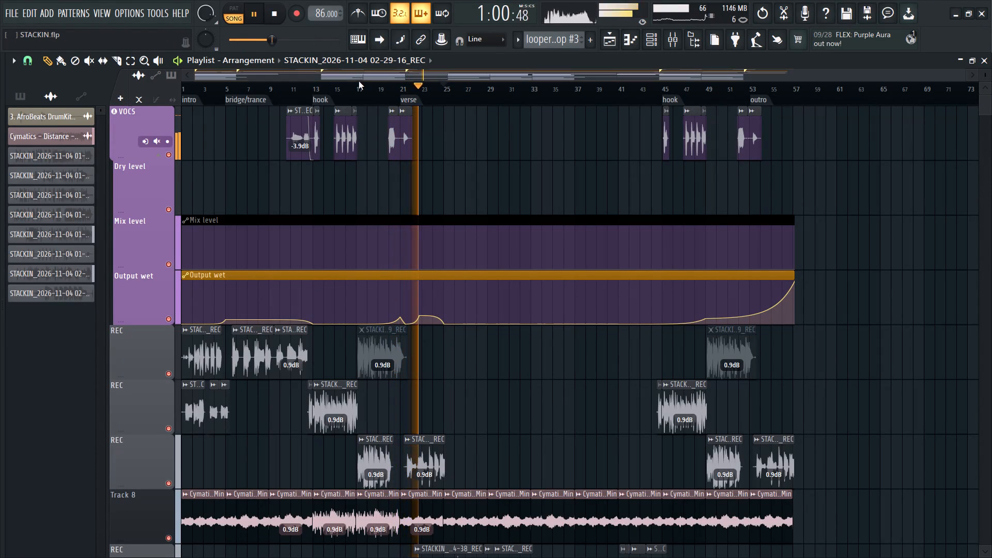
click(358, 84)
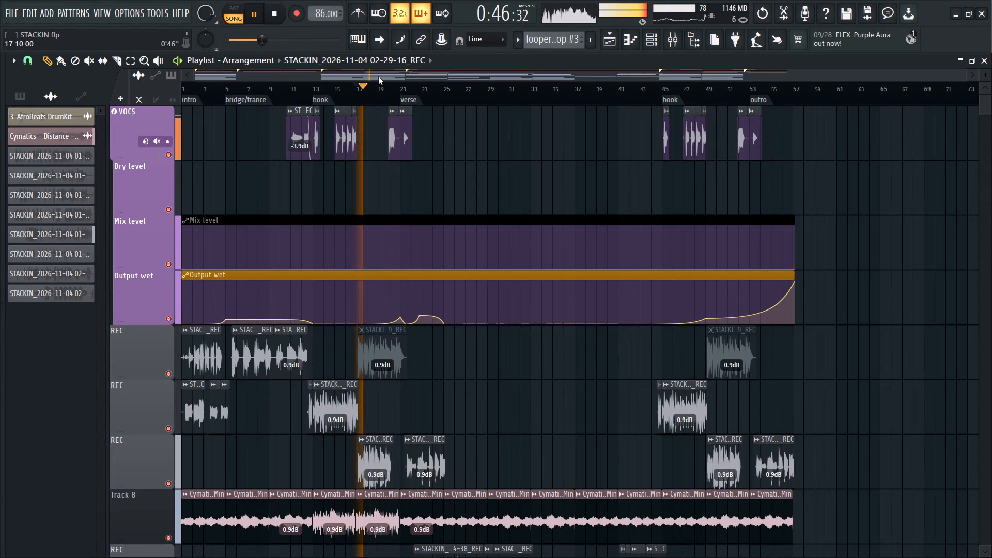
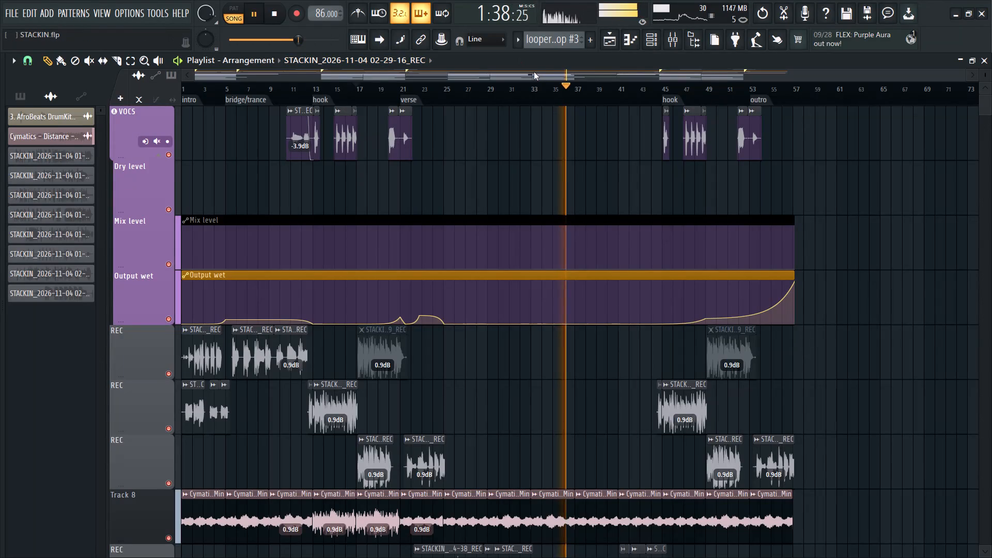
Replay the arrangement from about bar 26, after the verse vocals, and stop playback after listening.
click(523, 73)
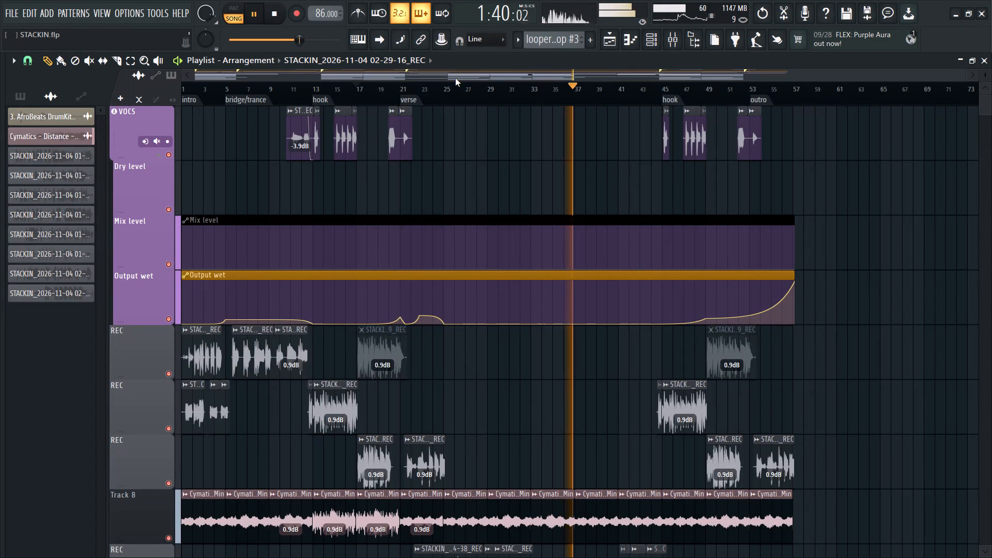
click(449, 83)
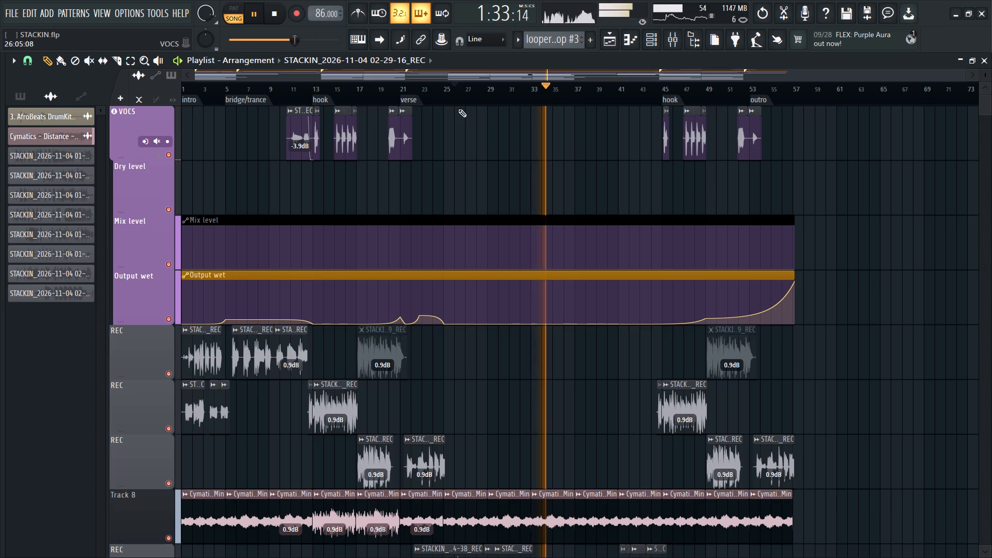
key(space)
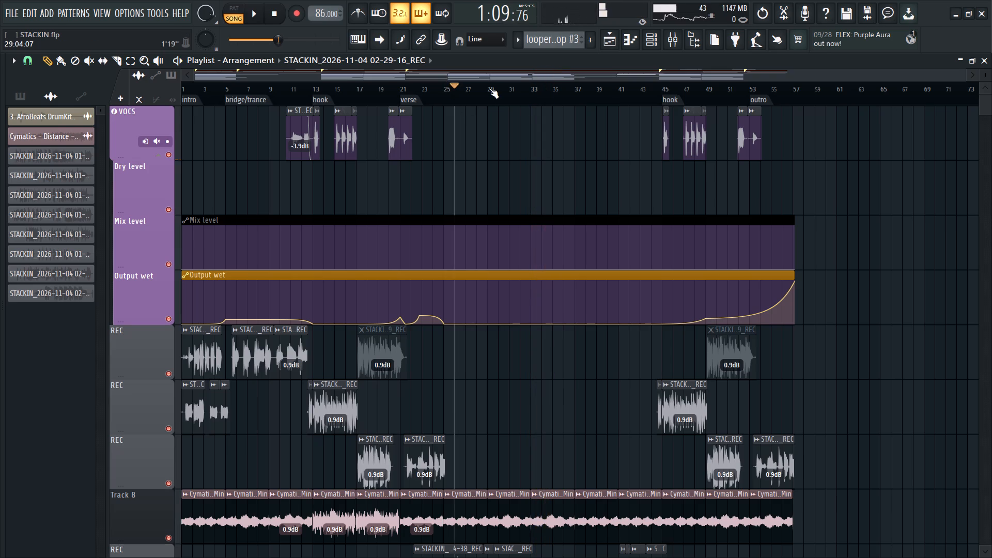
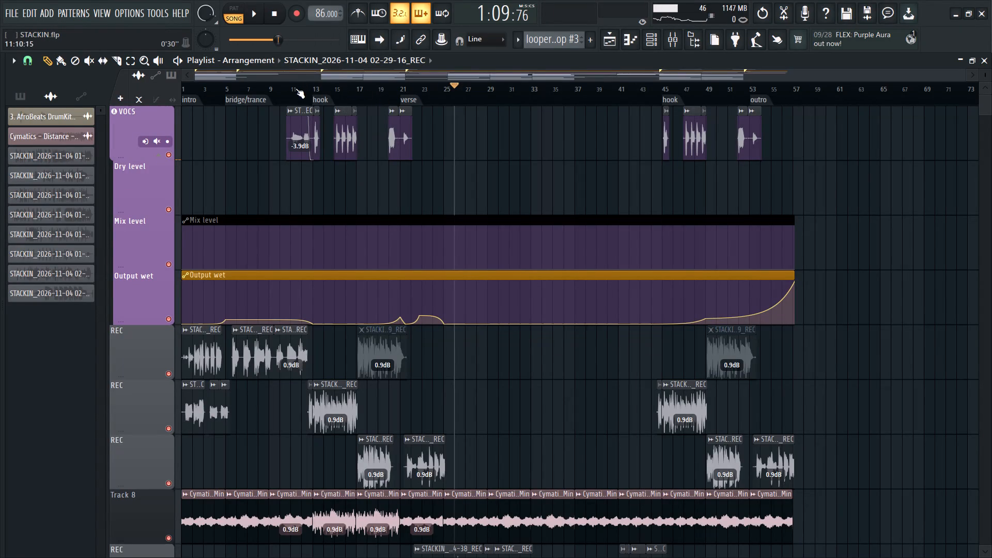
Play the arrangement from the very beginning, at the intro marker, to review the mix.
click(182, 85)
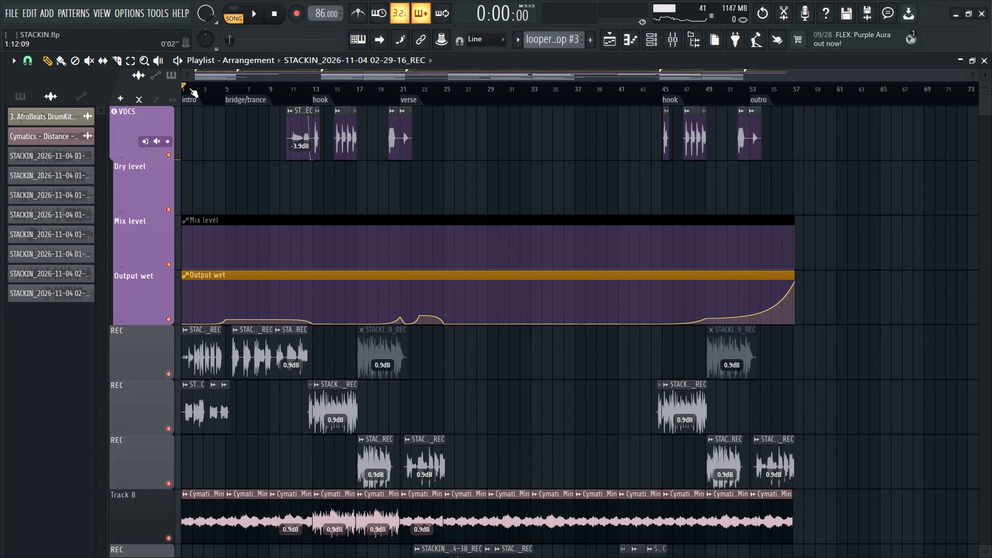
key(space)
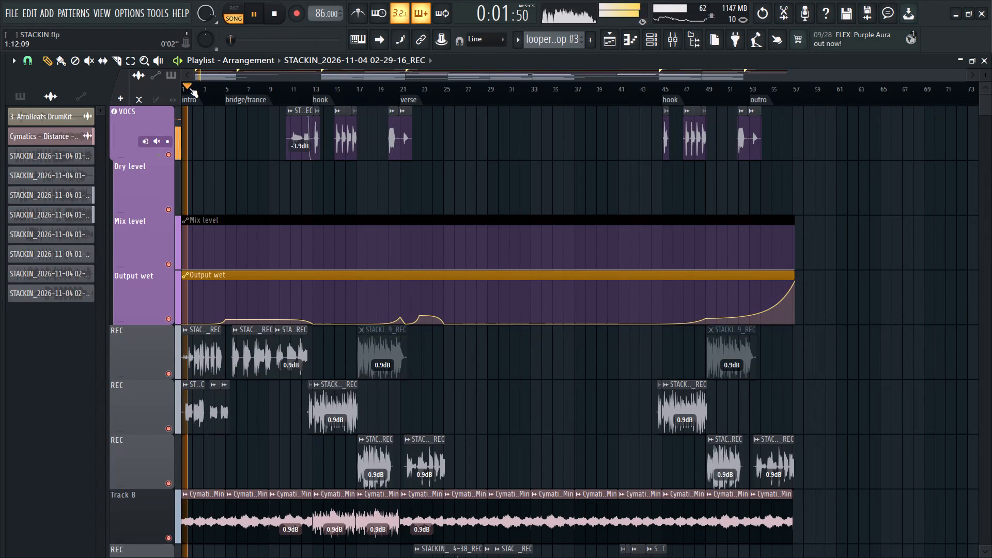
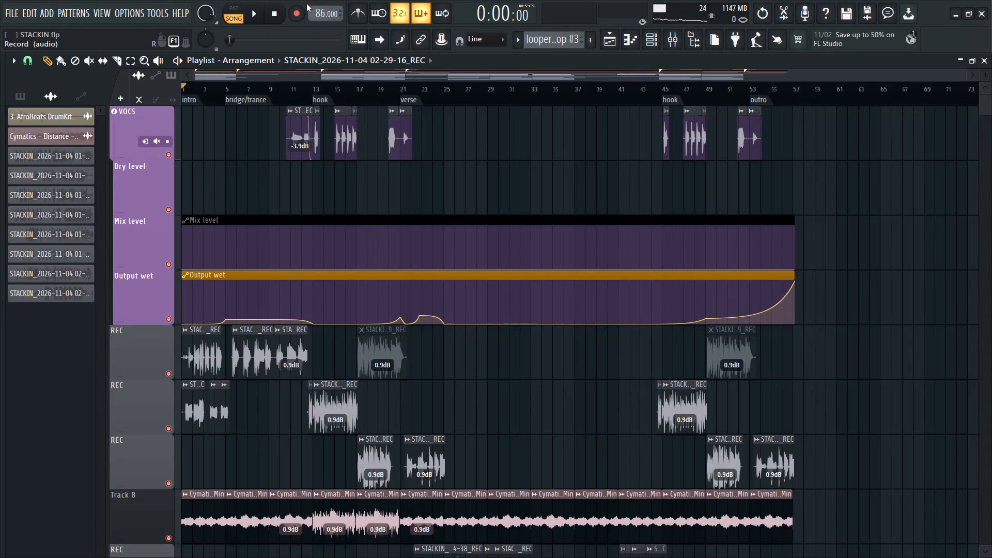
Play the arrangement from just before the verse marker to review the transition into the verse.
click(399, 87)
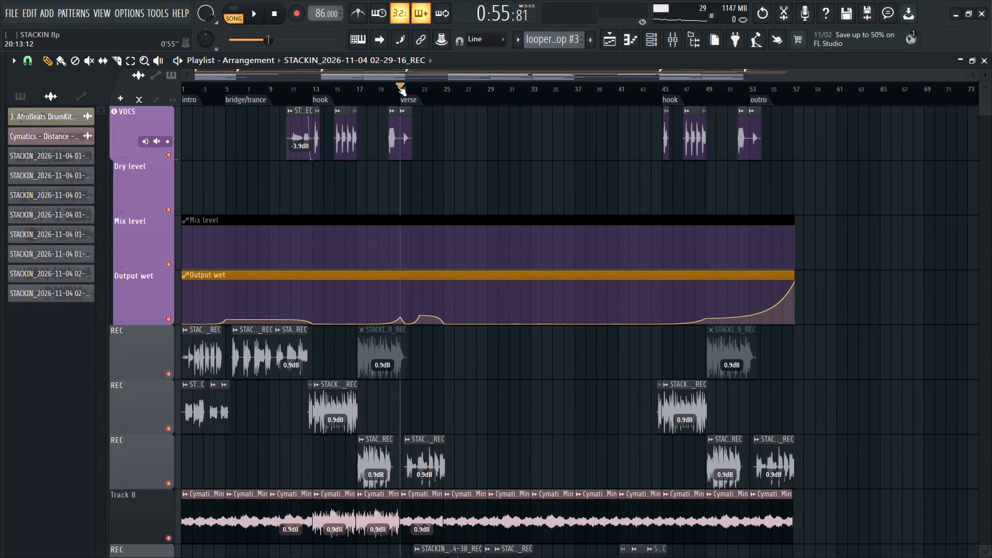
key(space)
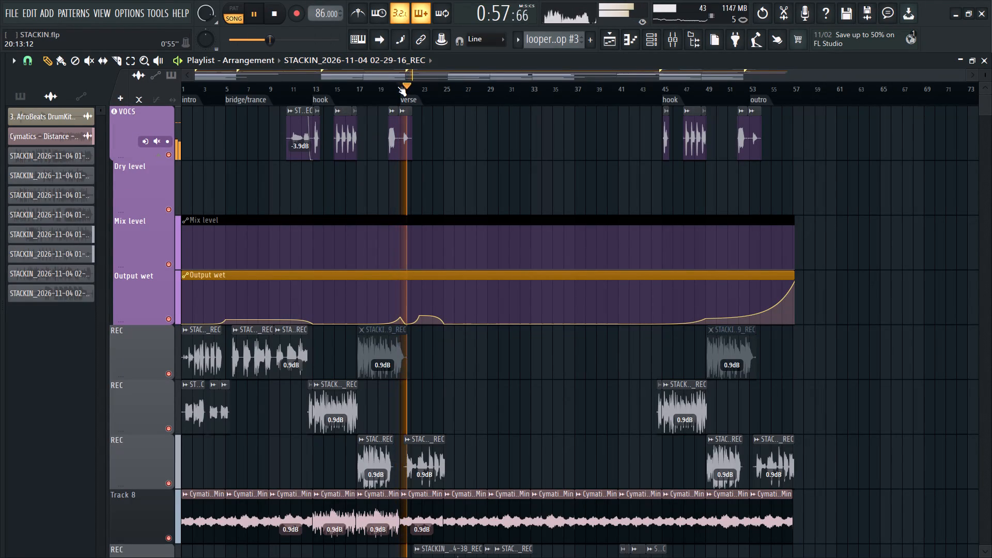
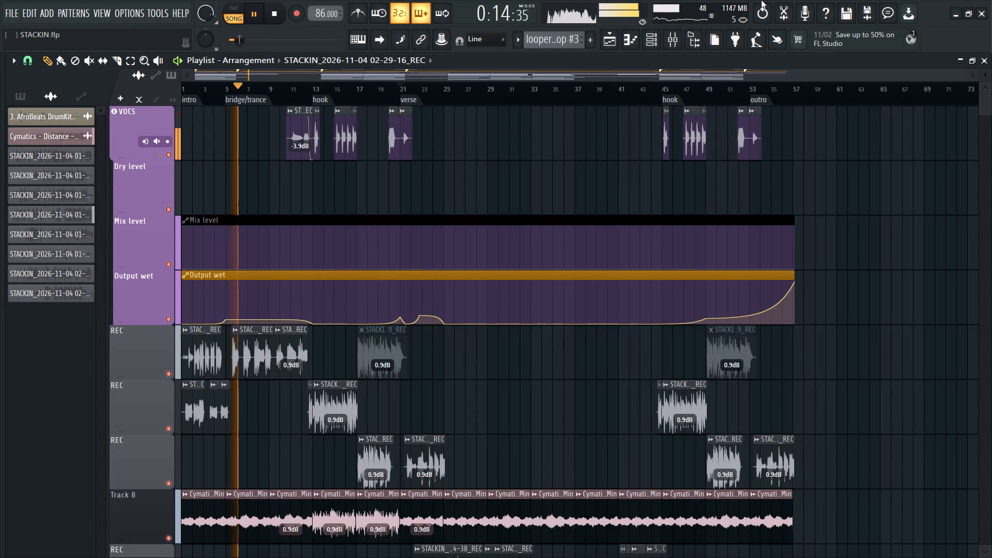
Restart playback of the arrangement from the beginning of the intro to review the song.
key(Left)
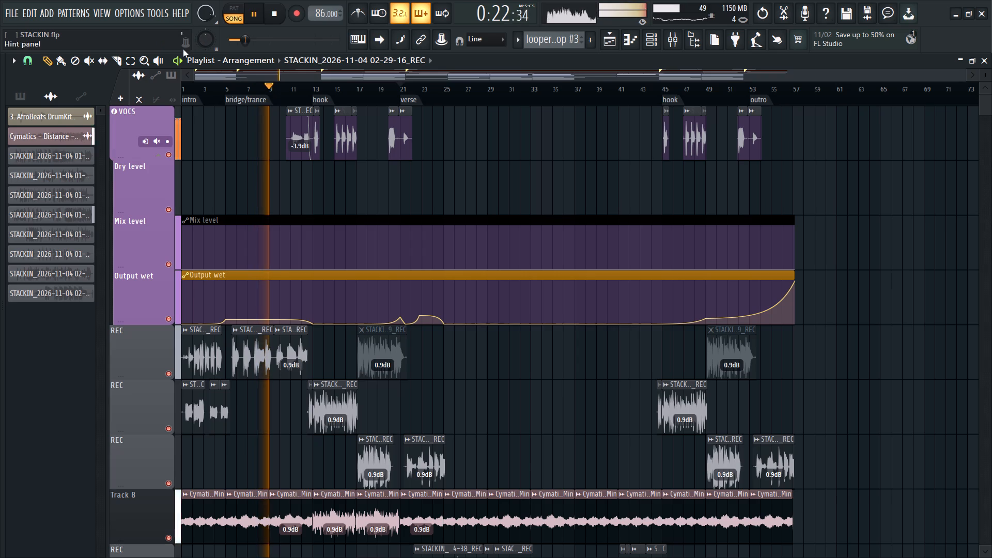
click(195, 69)
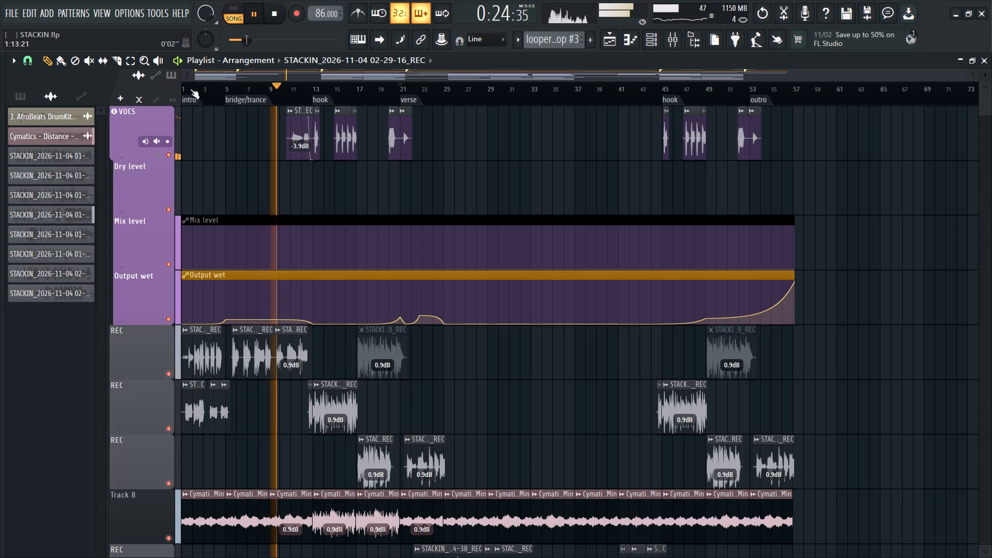
click(183, 88)
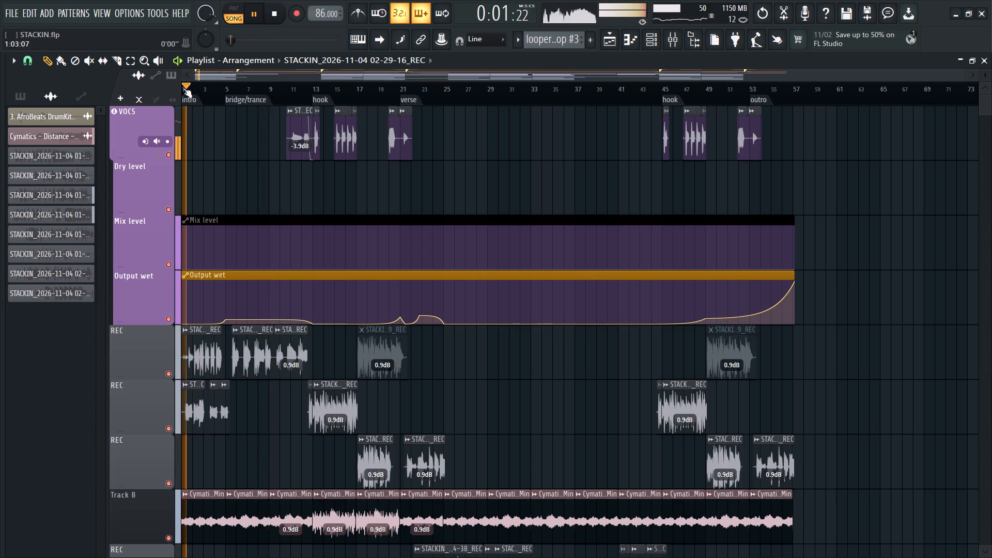
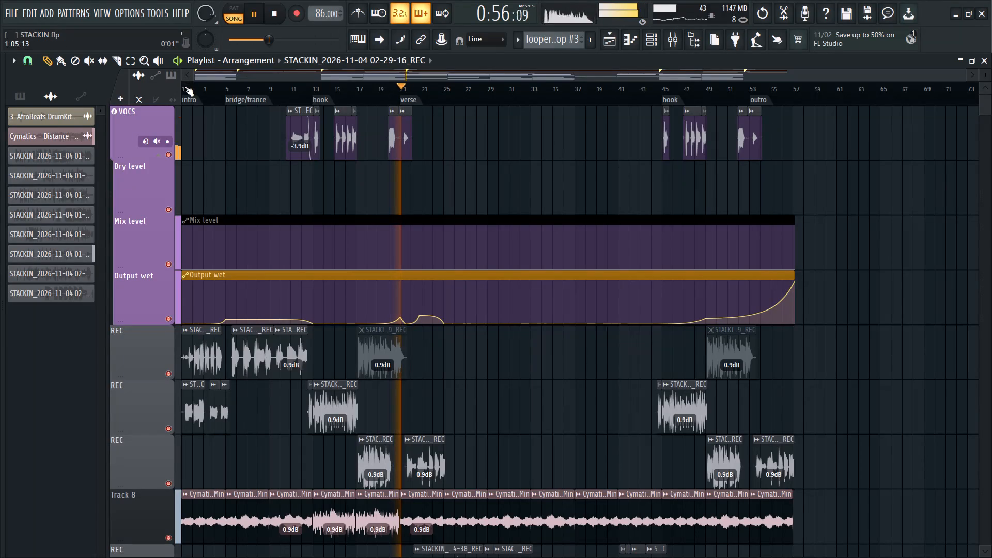
Move playback back to the start of the intro to listen through the arrangement again.
click(184, 88)
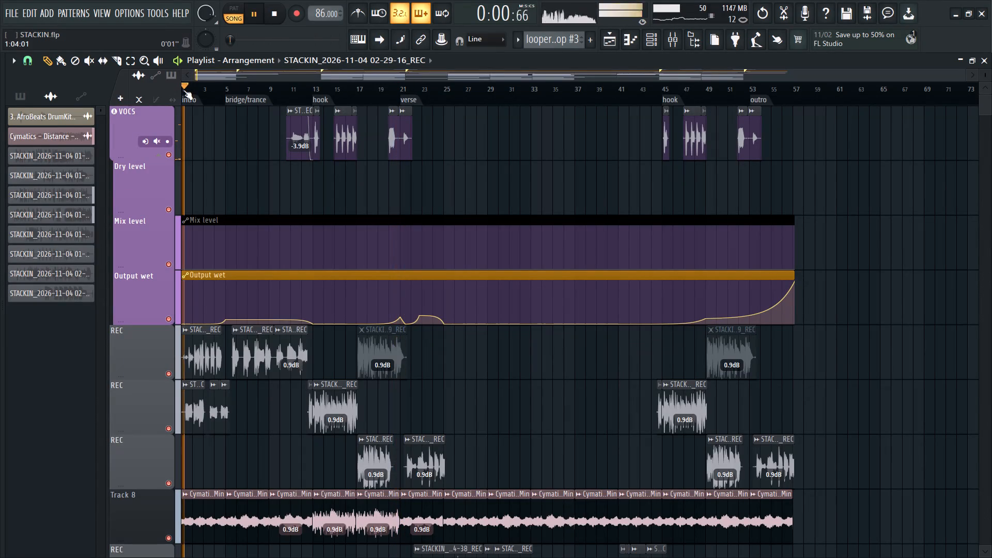
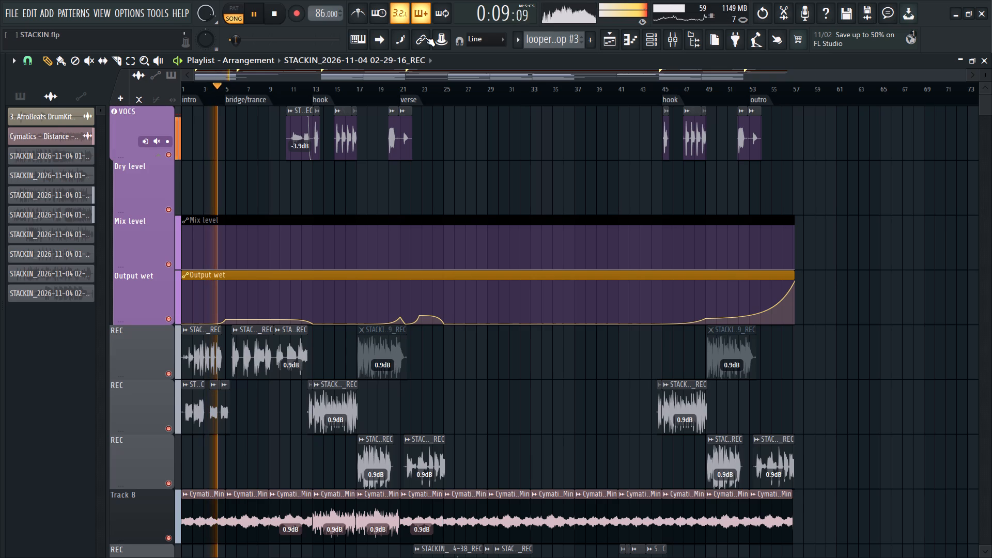
Stop playback and restart it from the beginning of the intro to hear the arrangement again.
key(space)
key(space)
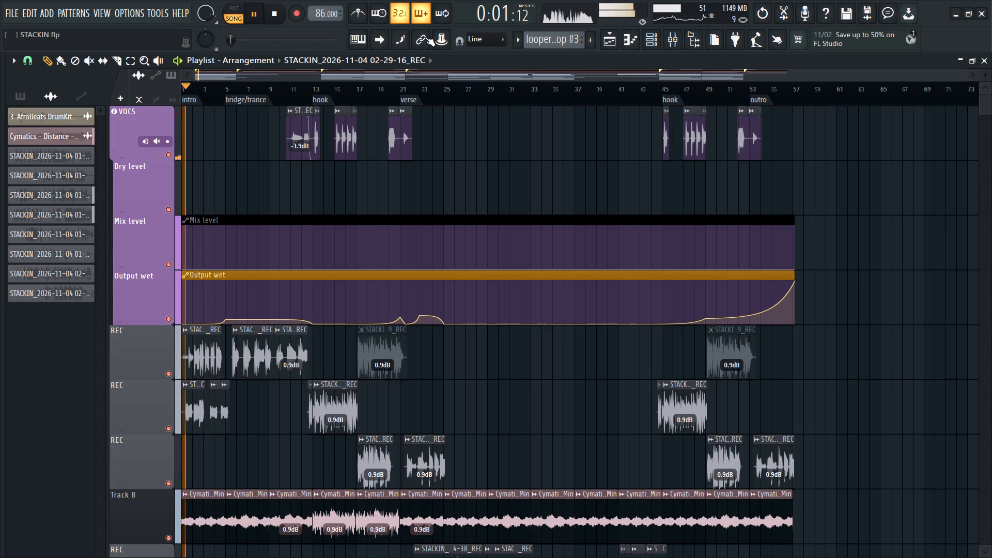
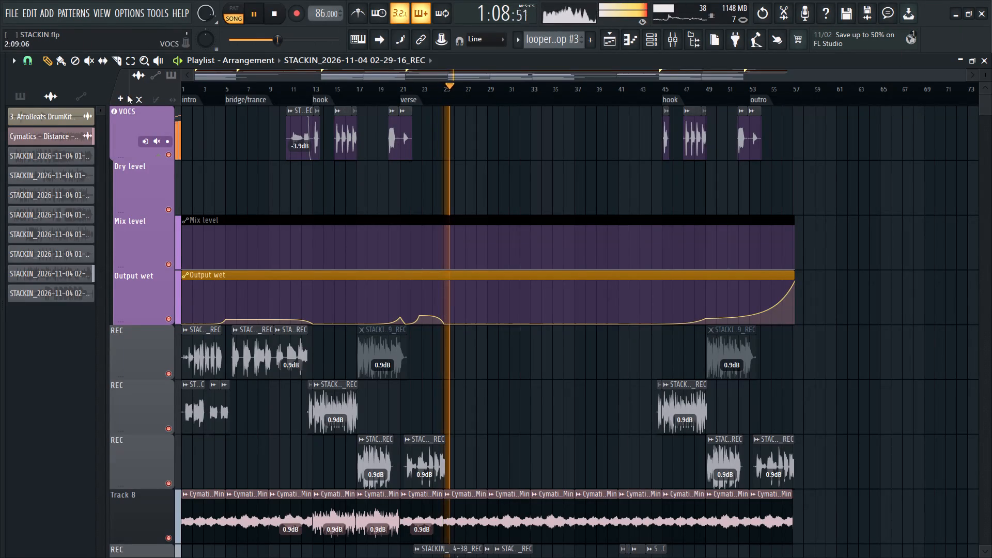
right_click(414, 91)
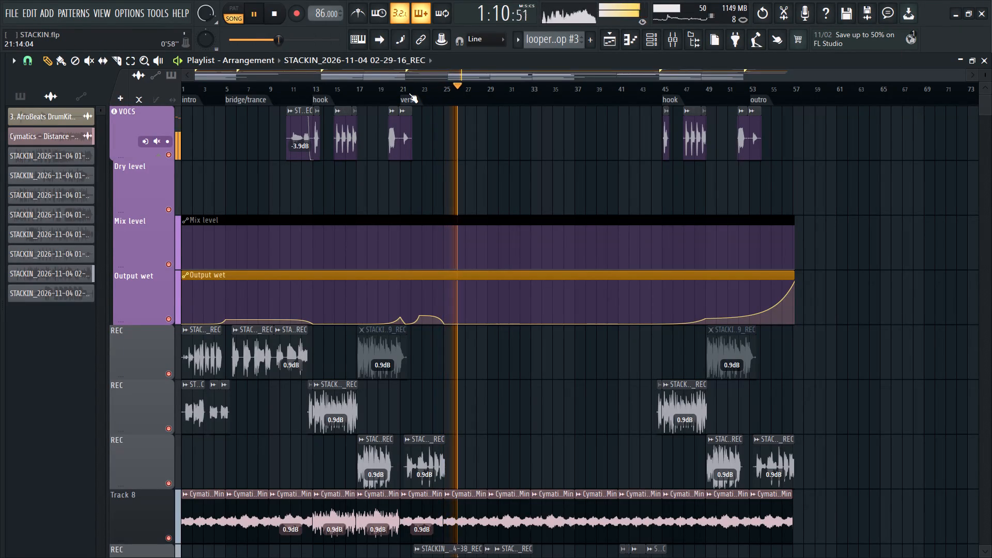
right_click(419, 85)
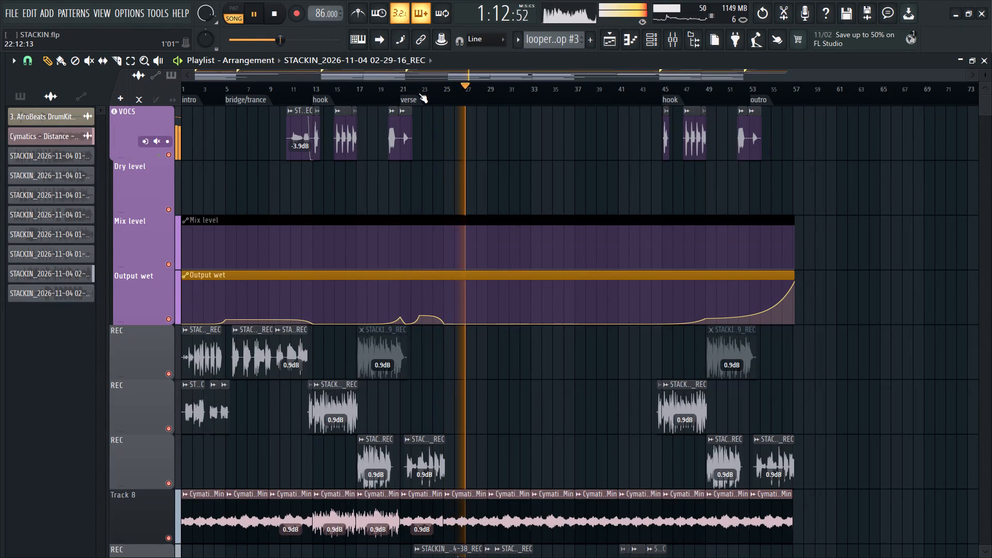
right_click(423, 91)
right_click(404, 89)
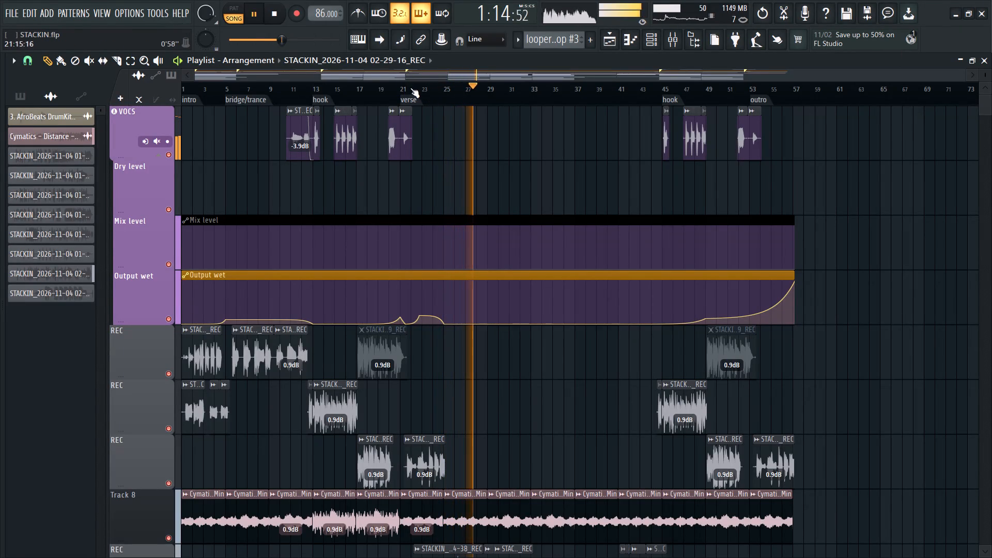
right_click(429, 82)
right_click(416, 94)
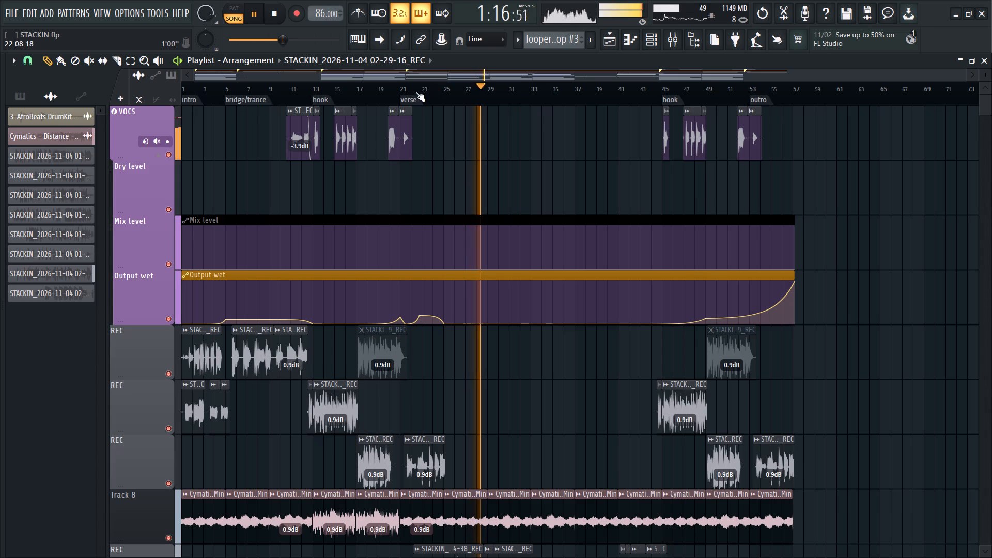
Stop playback and restart it from about bar 20, just before the verse marker, to hear the lead-in to the verse.
key(space)
scroll(415, 88, up, 1)
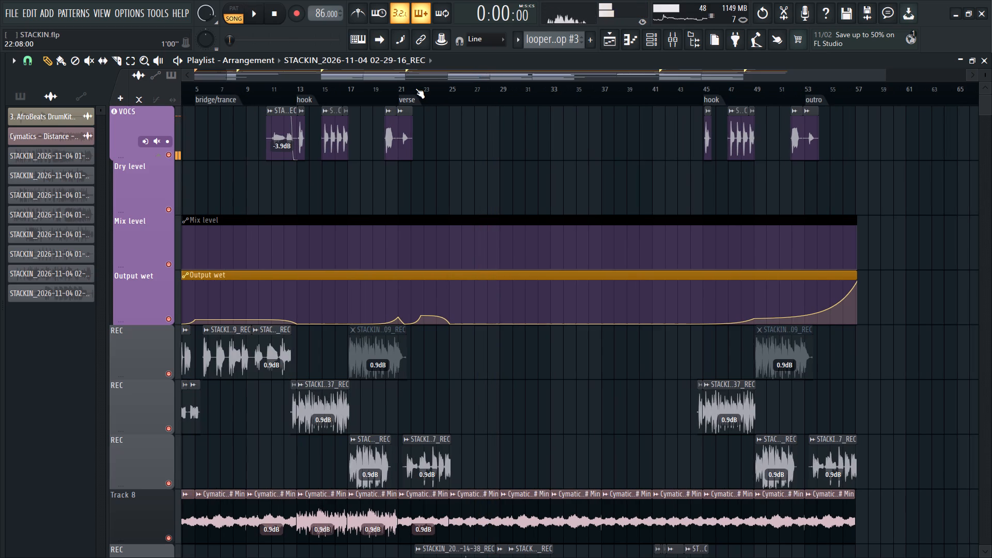
right_click(423, 85)
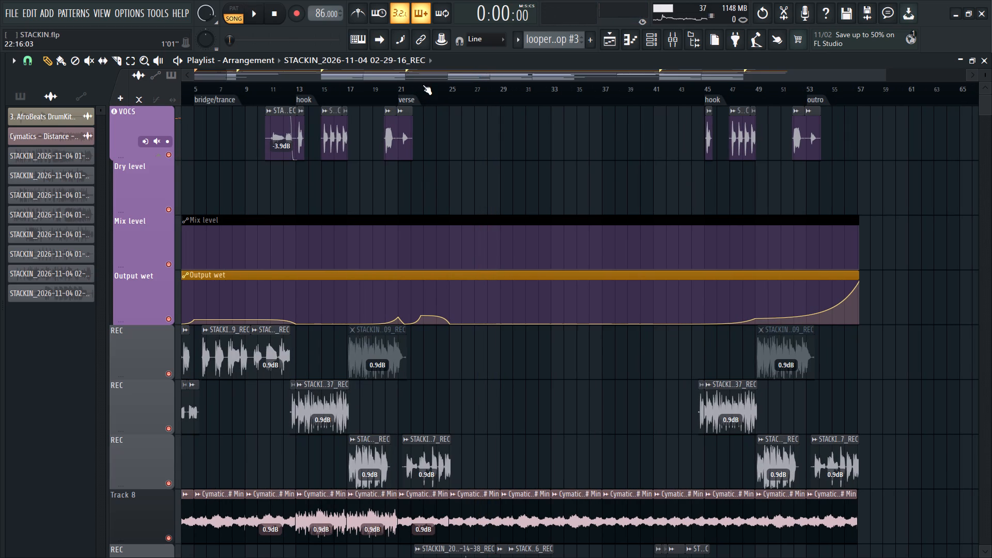
right_click(403, 86)
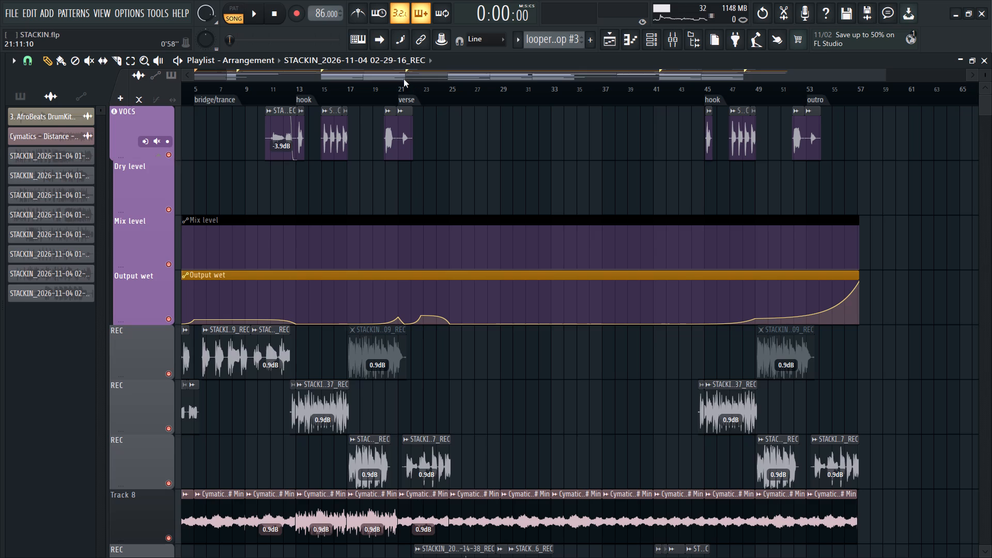
click(405, 87)
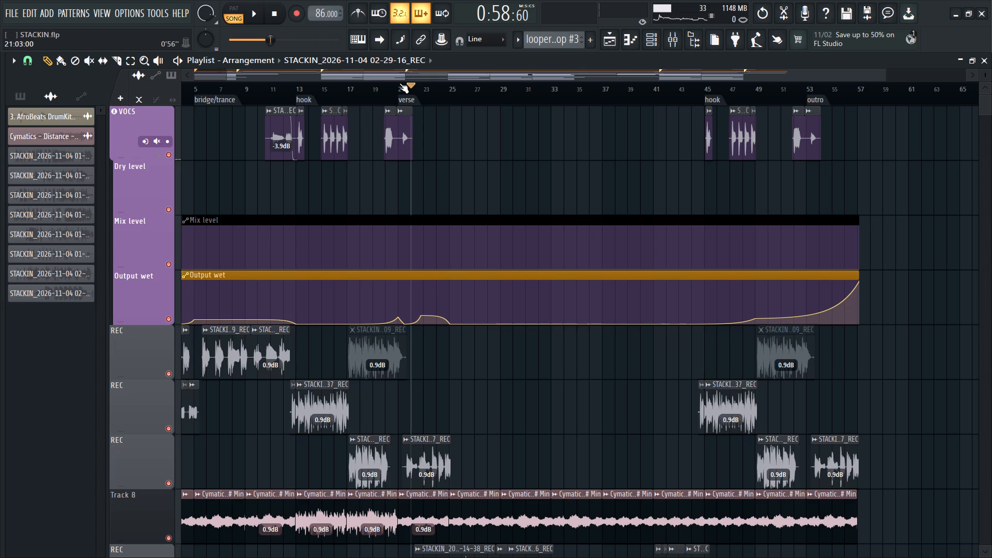
click(399, 83)
click(380, 83)
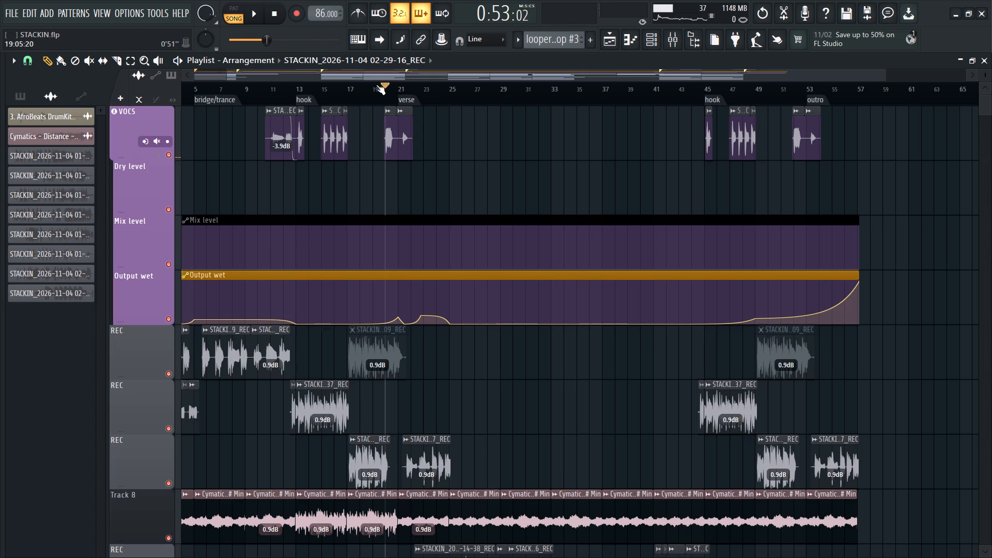
key(space)
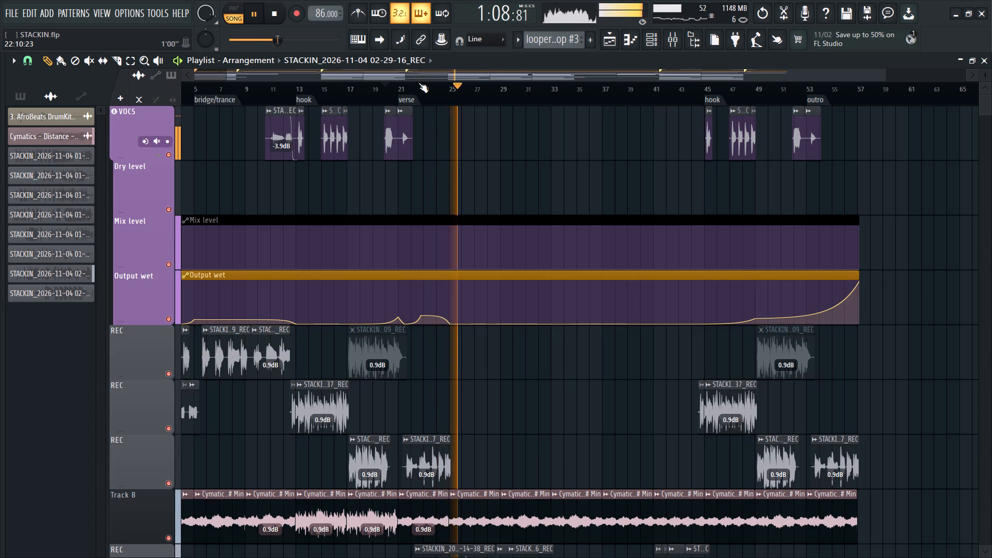
Move playback back to around the verse marker at bar 21 to hear the start of the verse again.
click(416, 84)
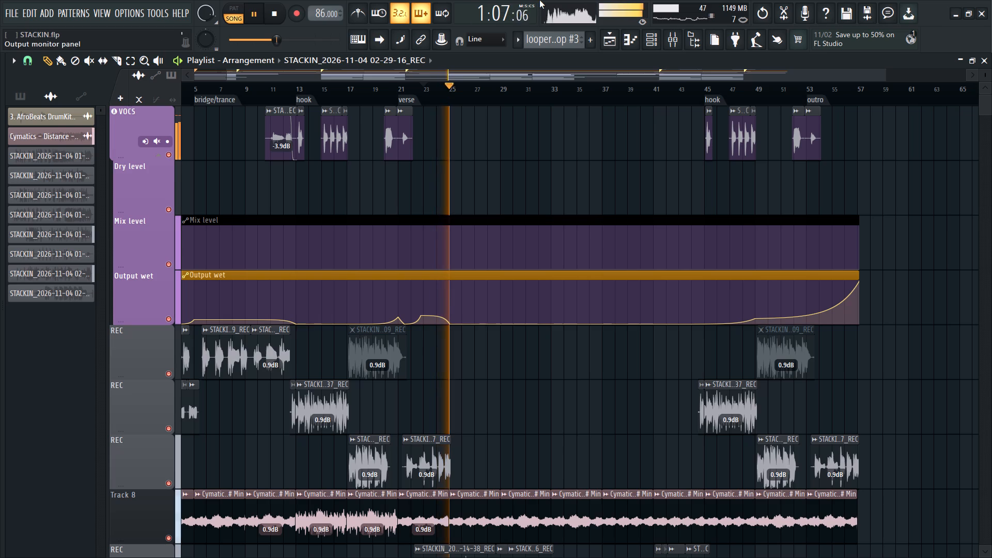
click(397, 84)
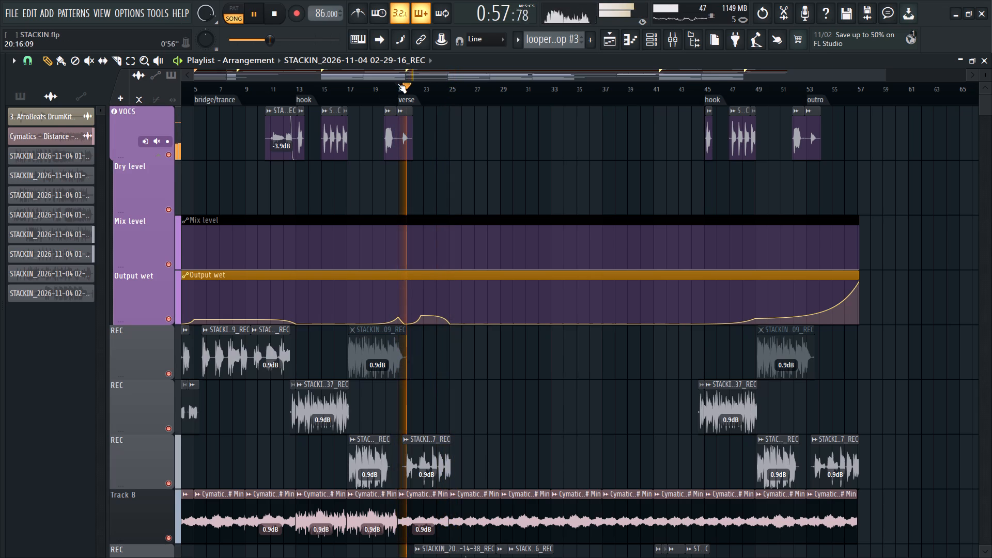
click(393, 83)
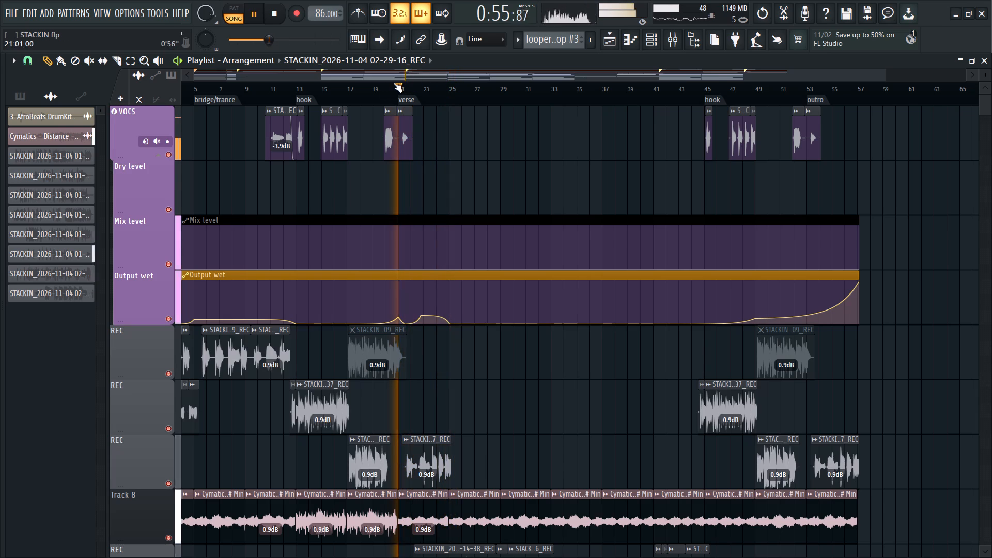
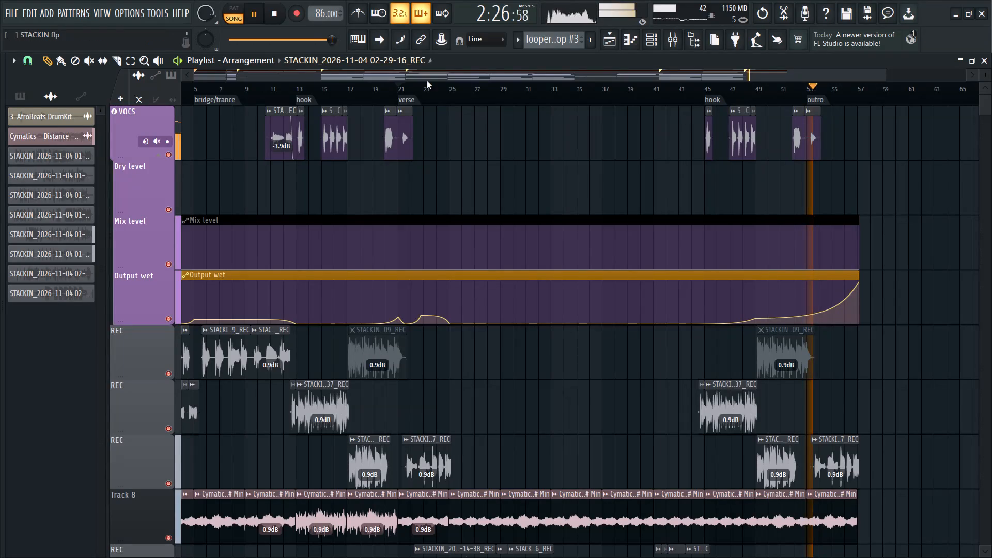
Move playback back from the outro to about bar 27 to hear the verse through to the second hook.
click(478, 87)
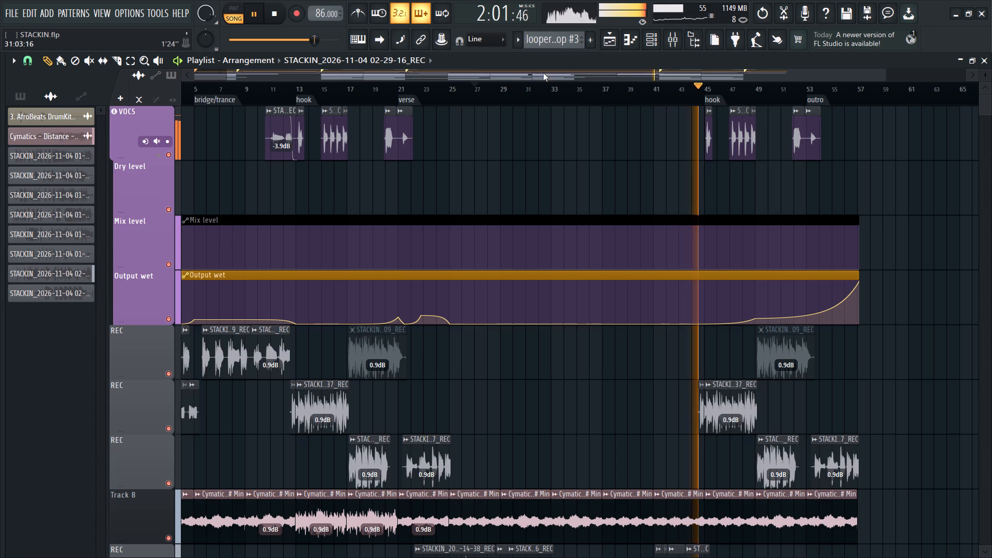
Move playback back to about bar 33 to hear the later part of the verse again.
click(573, 74)
click(562, 83)
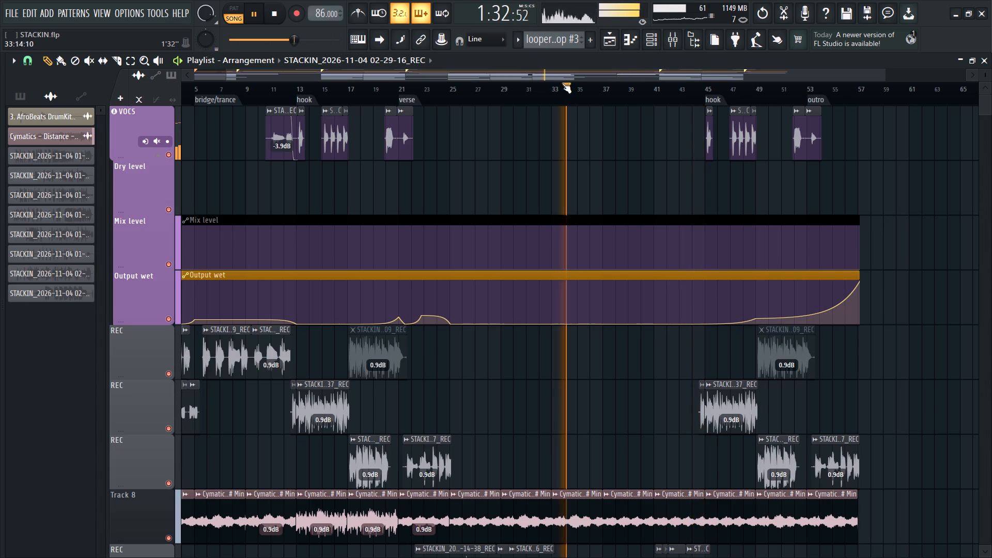
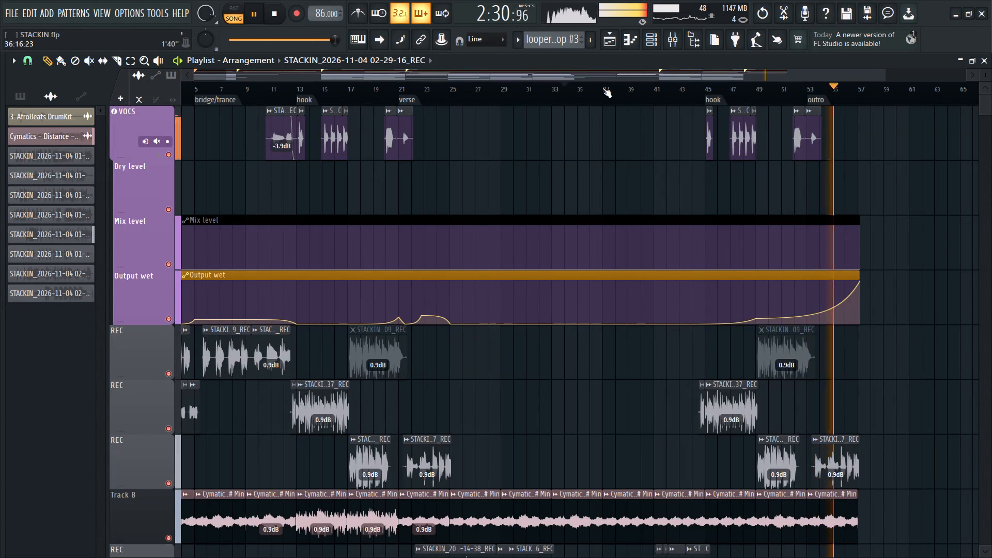
Move playback back from the outro in stages, from about bar 37 to about bar 28, to spot-check the verse.
click(602, 88)
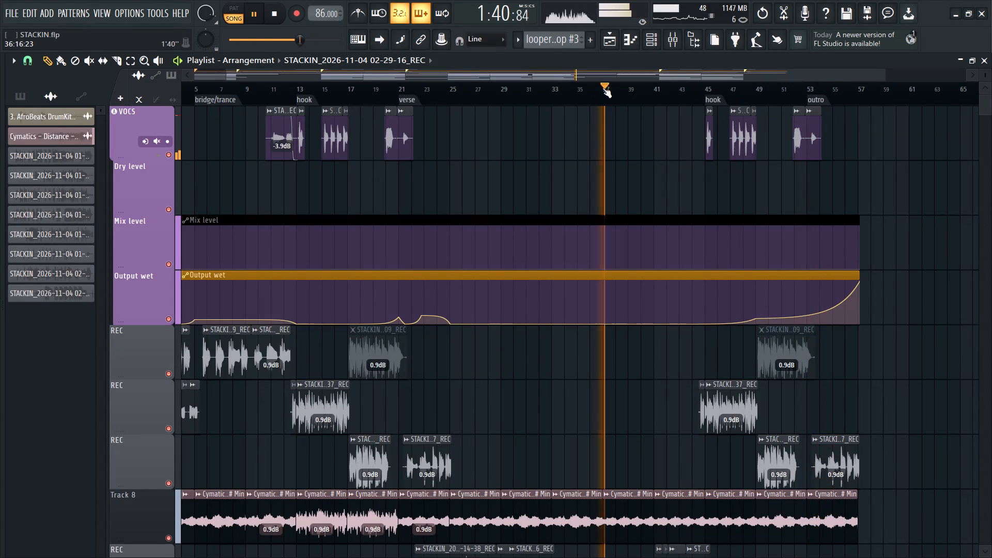
click(569, 89)
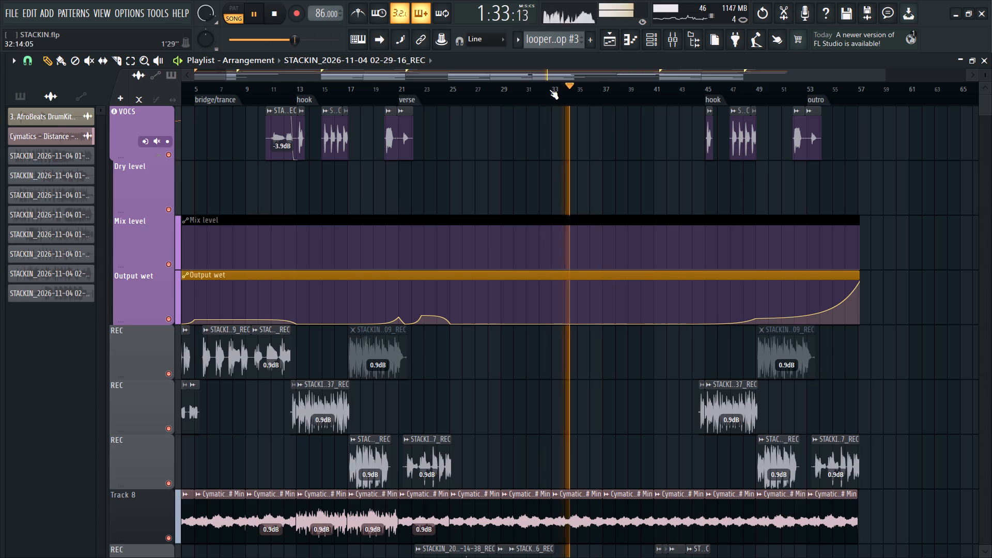
click(549, 89)
click(521, 88)
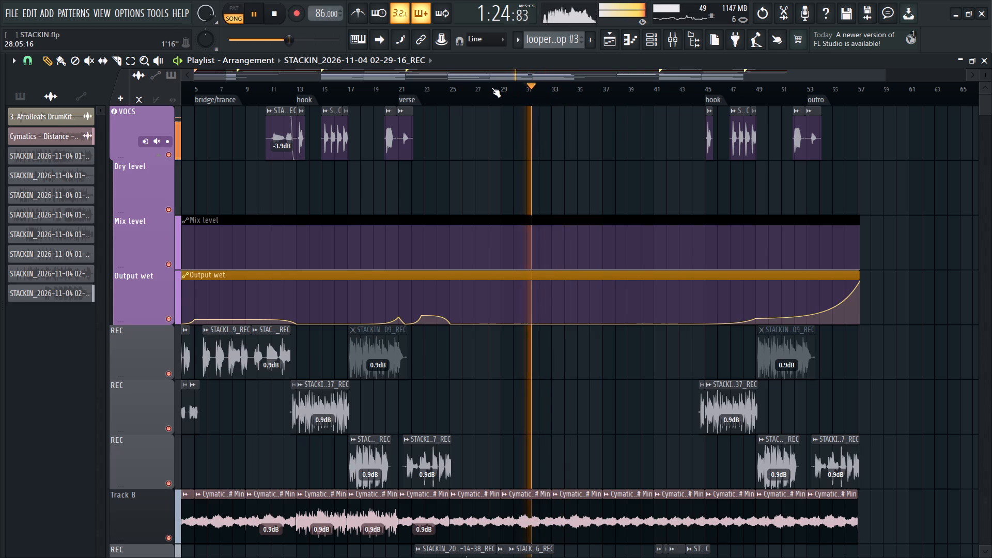
click(492, 87)
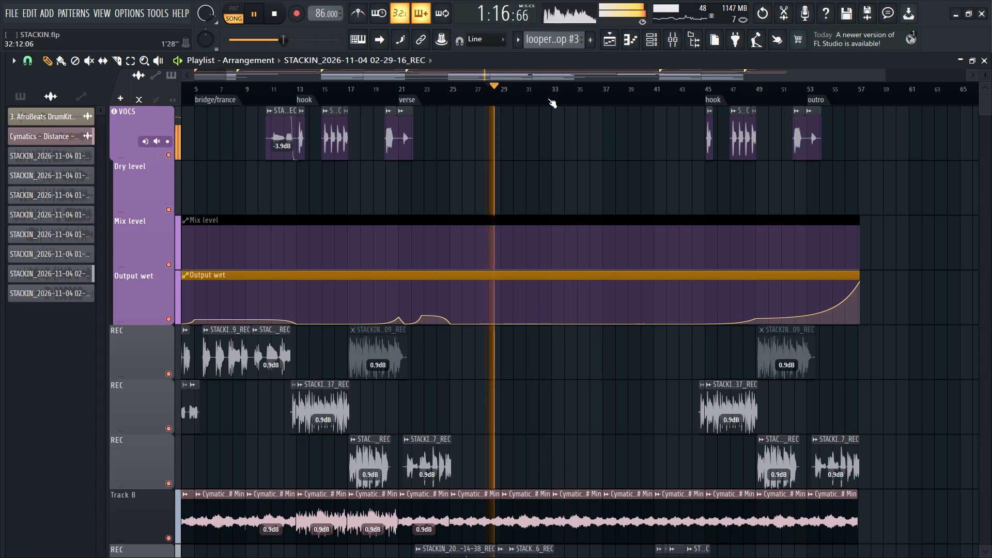
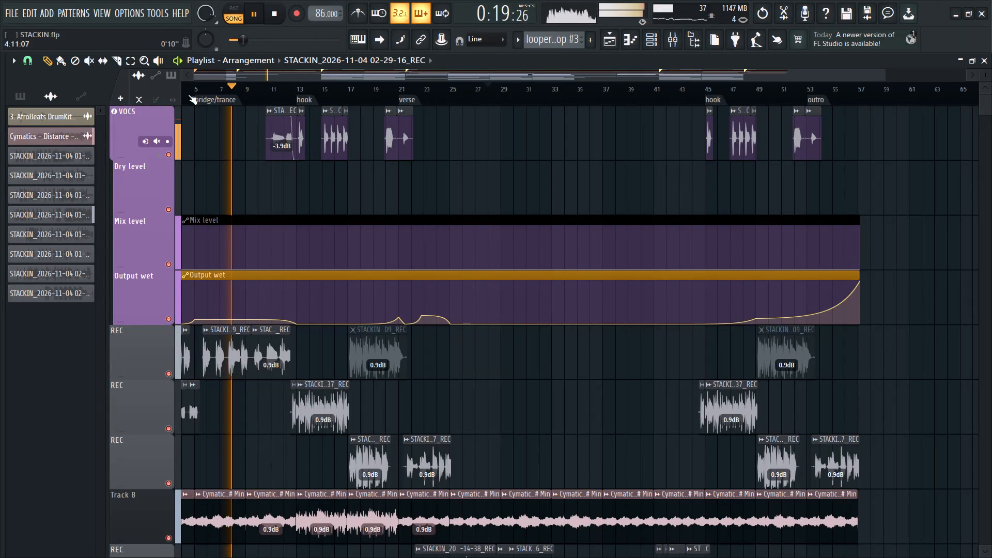
Move playback back to the start of the intro at bar 1 to review the arrangement from the beginning.
click(181, 82)
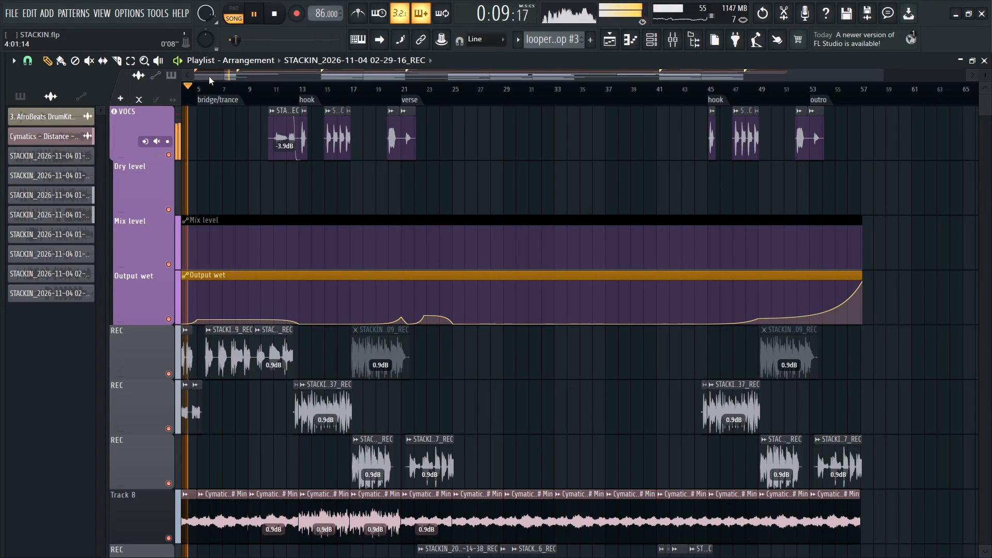
click(182, 84)
click(182, 84)
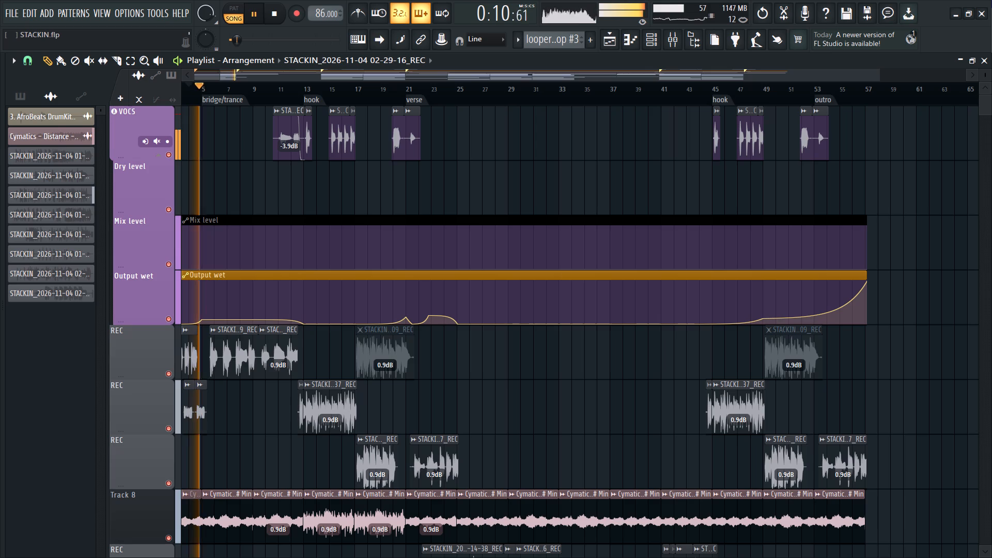
key(Left)
key(Left)
key(Left)
key(Left)
key(Left)
key(Left)
key(Left)
key(Left)
key(Left)
key(Left)
key(Left)
key(Left)
key(Left)
key(Left)
key(Left)
key(Left)
key(Left)
key(Left)
key(Left)
key(Left)
key(Left)
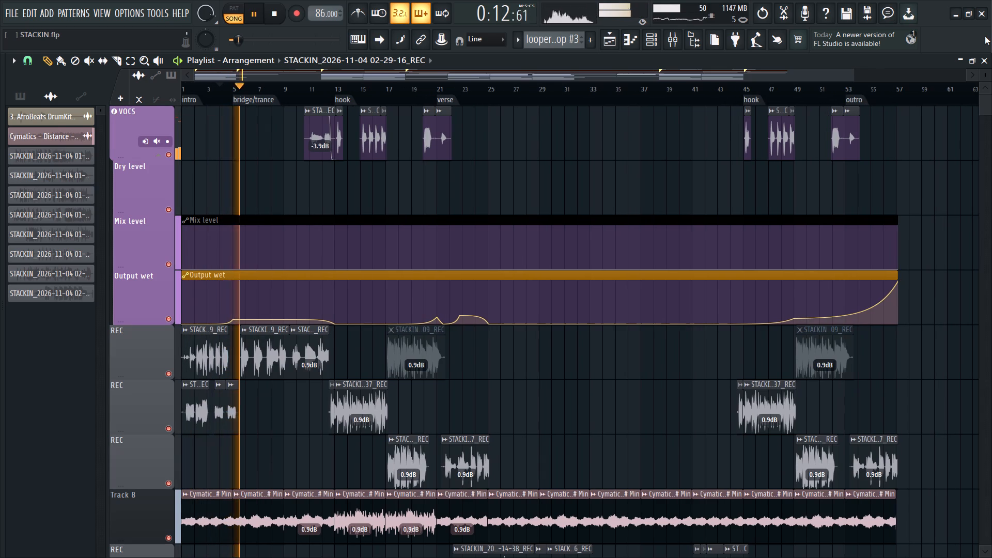
scroll(985, 36, up, 1)
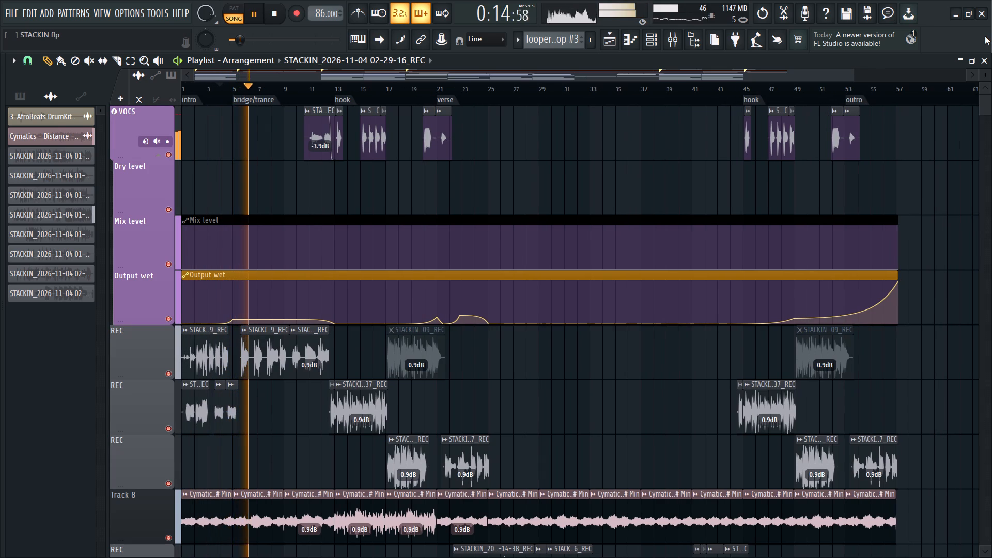
scroll(985, 36, up, 2)
scroll(694, 200, up, 2)
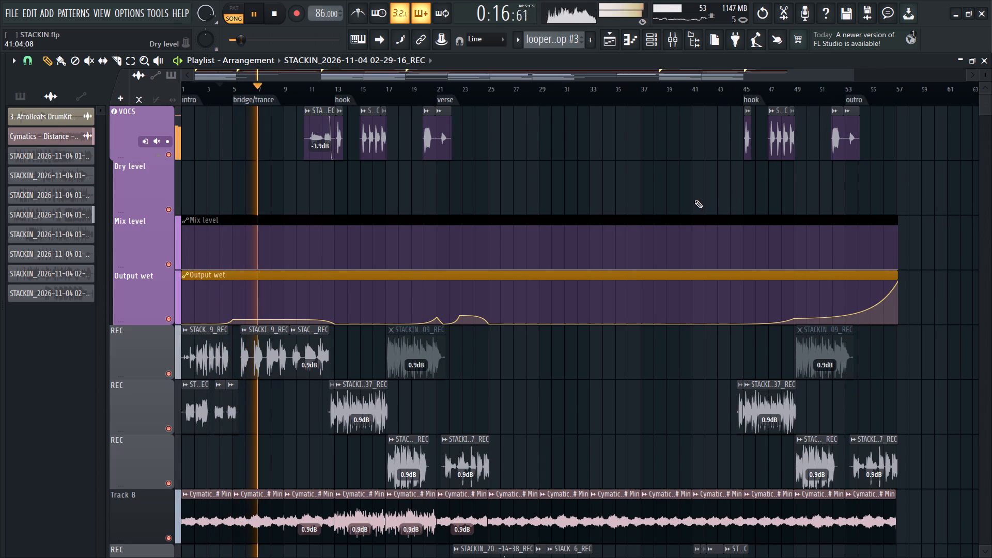
click(182, 84)
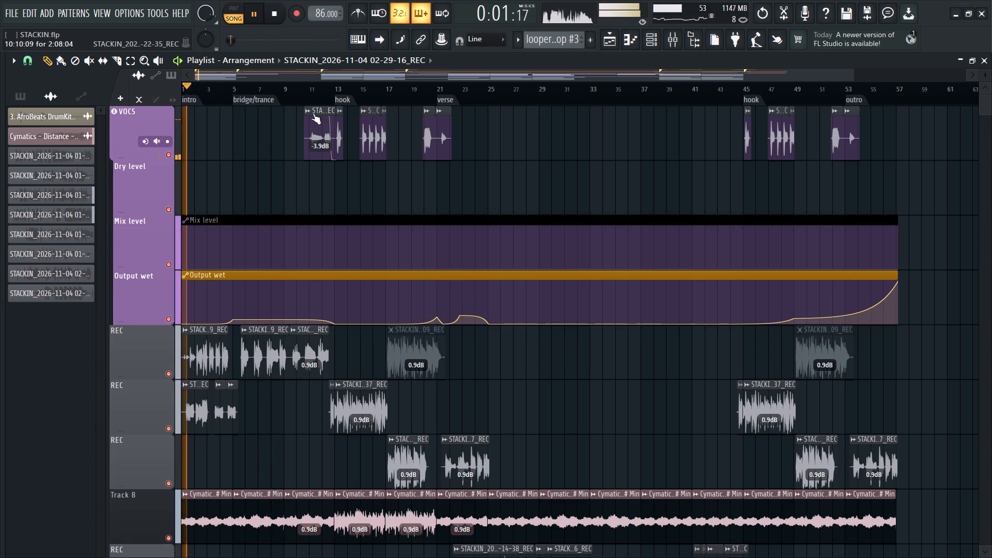
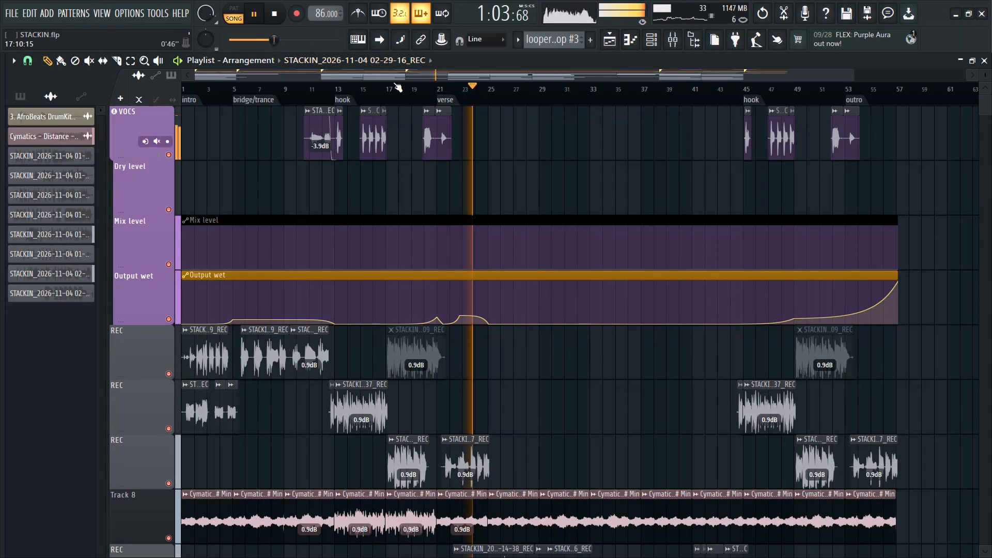
Move playback back to around bar 17 in the hook to review the vocals leading into the verse.
click(393, 82)
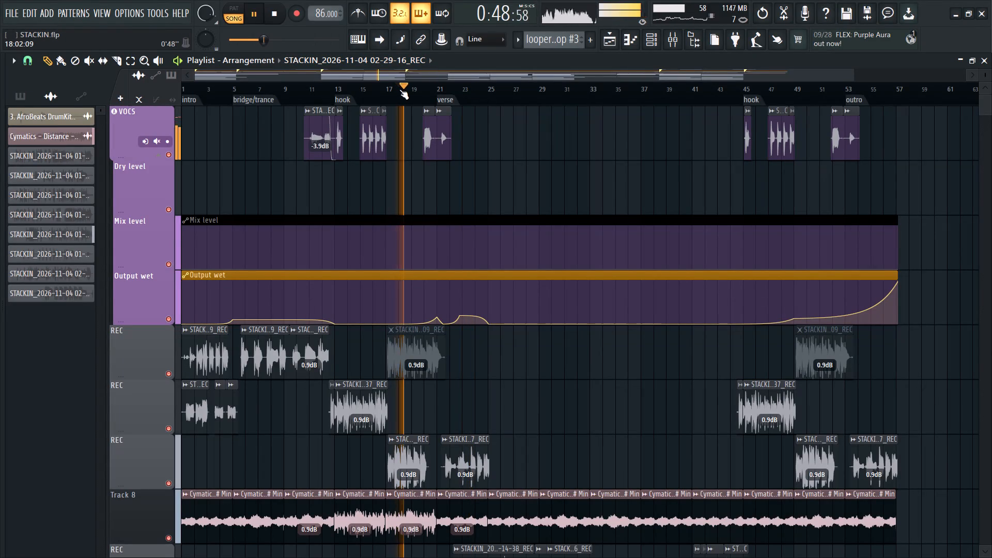
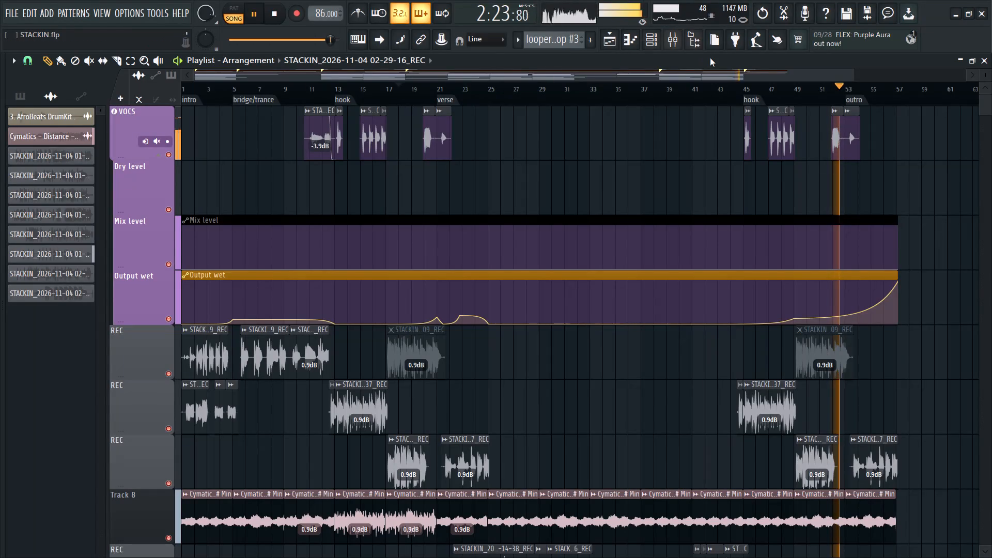
Replay the second hook repeatedly from points between about bars 45 and 49 to review its vocals leading into the outro.
click(798, 87)
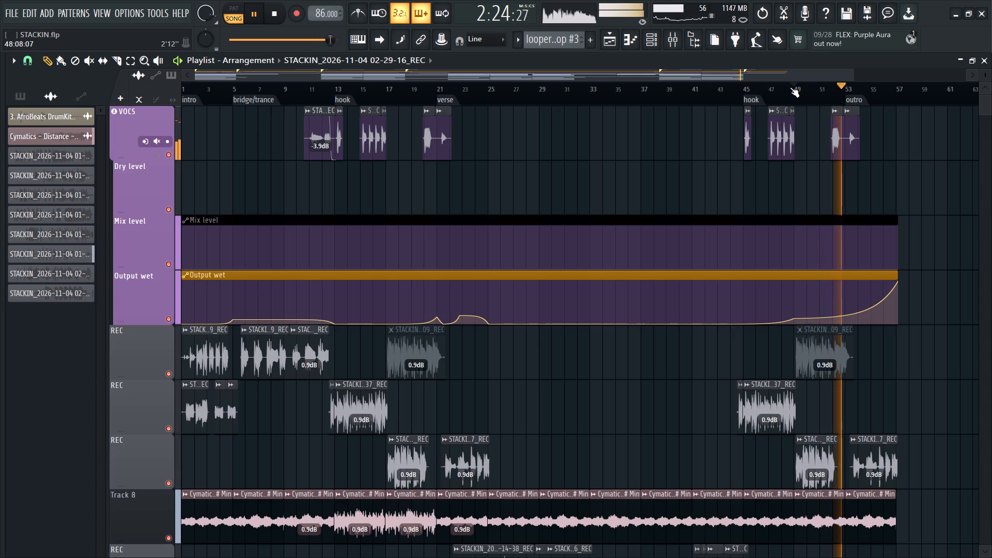
click(795, 84)
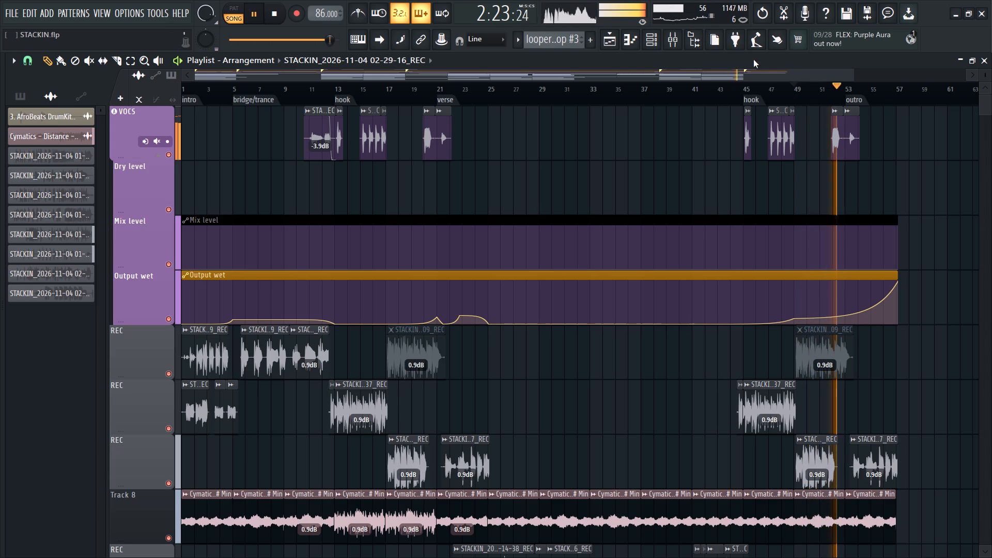
click(750, 85)
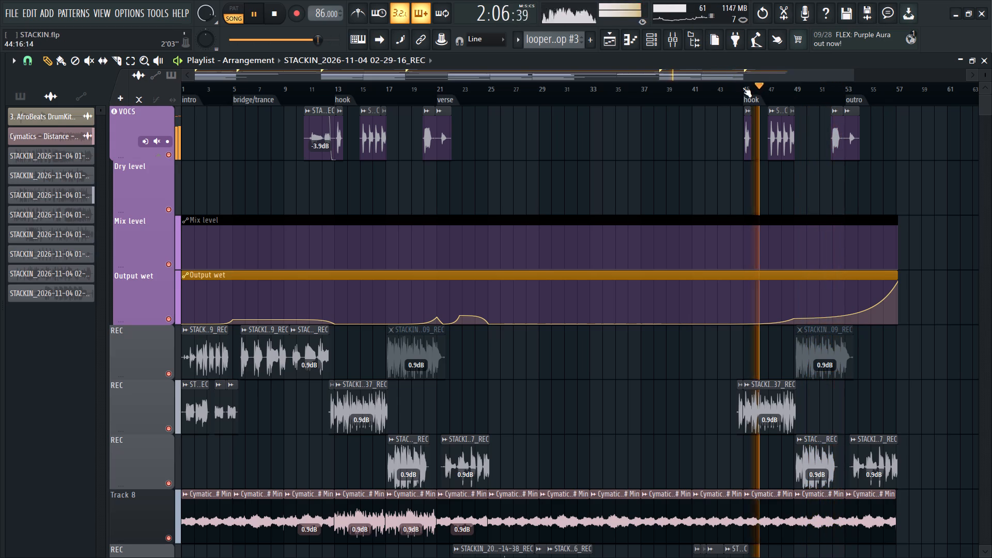
click(742, 87)
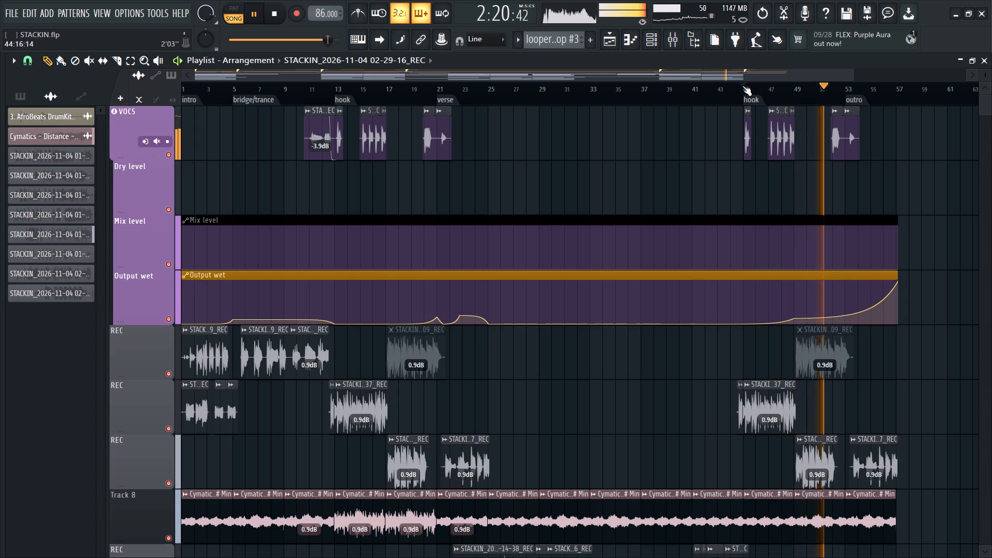
click(762, 84)
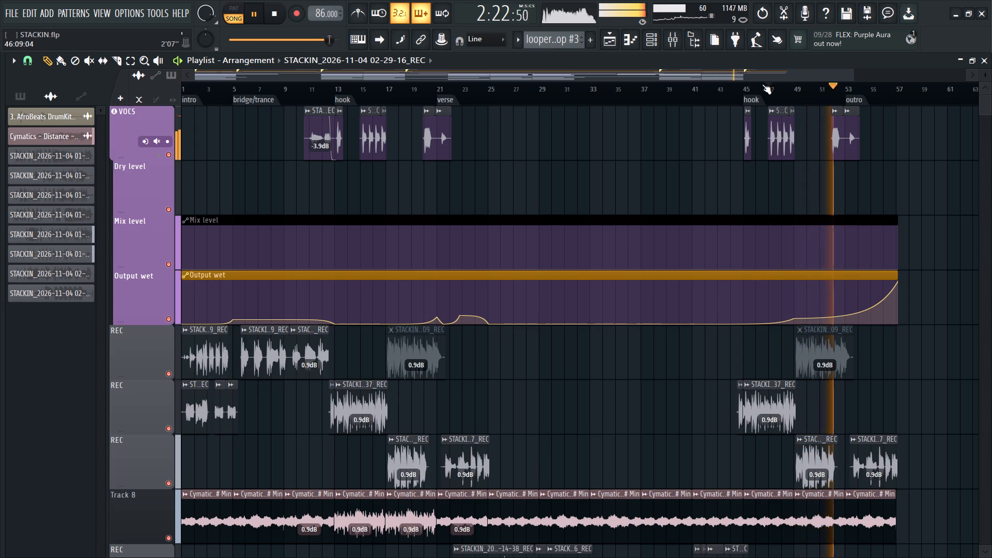
click(762, 84)
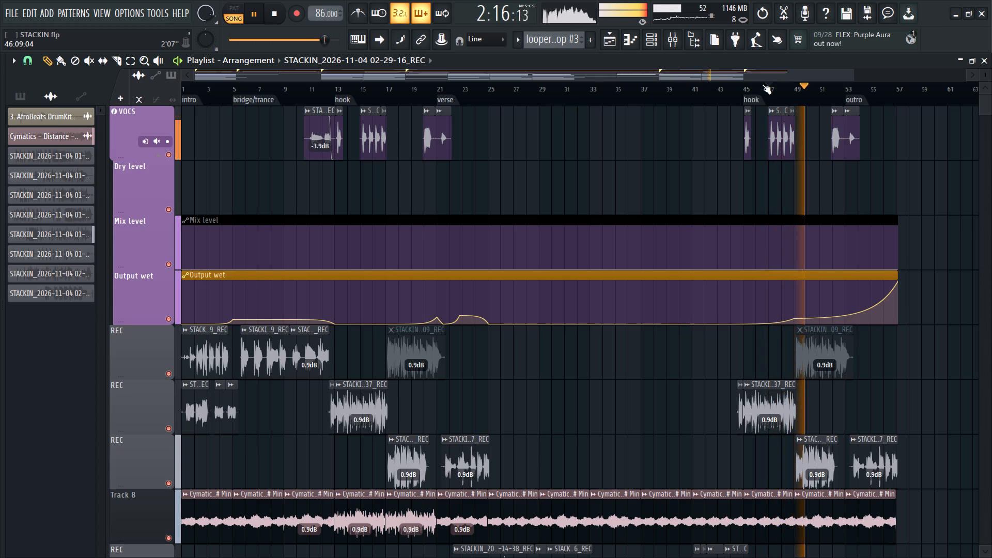
click(762, 84)
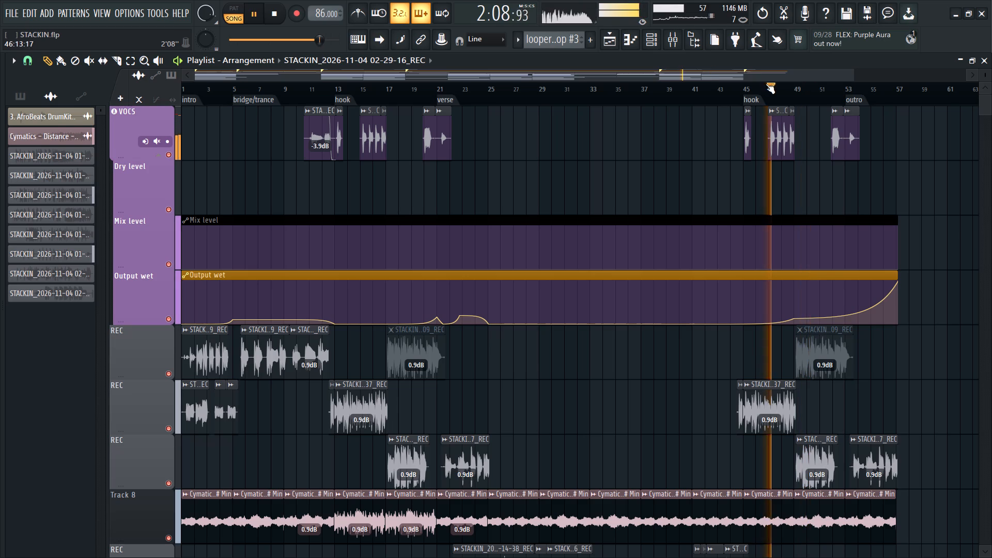
click(743, 85)
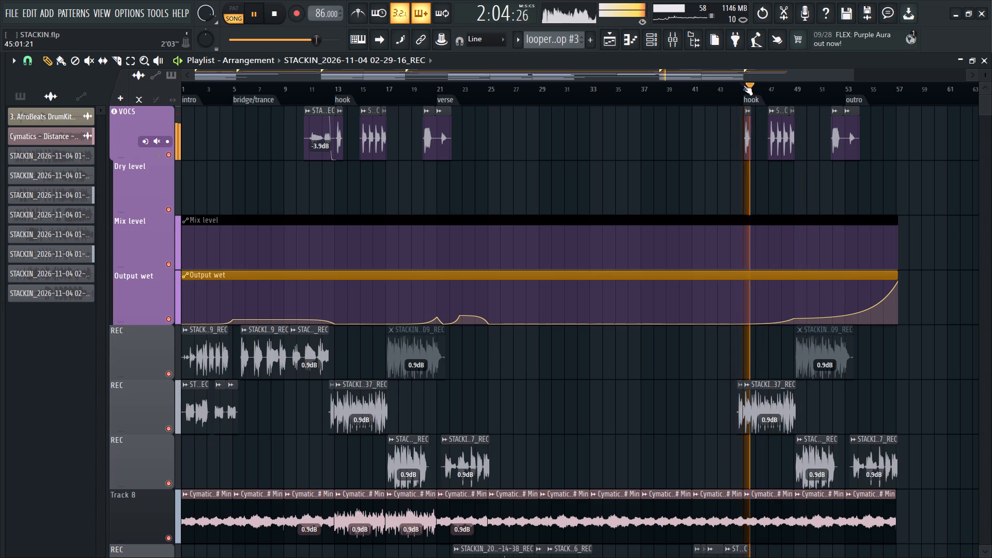
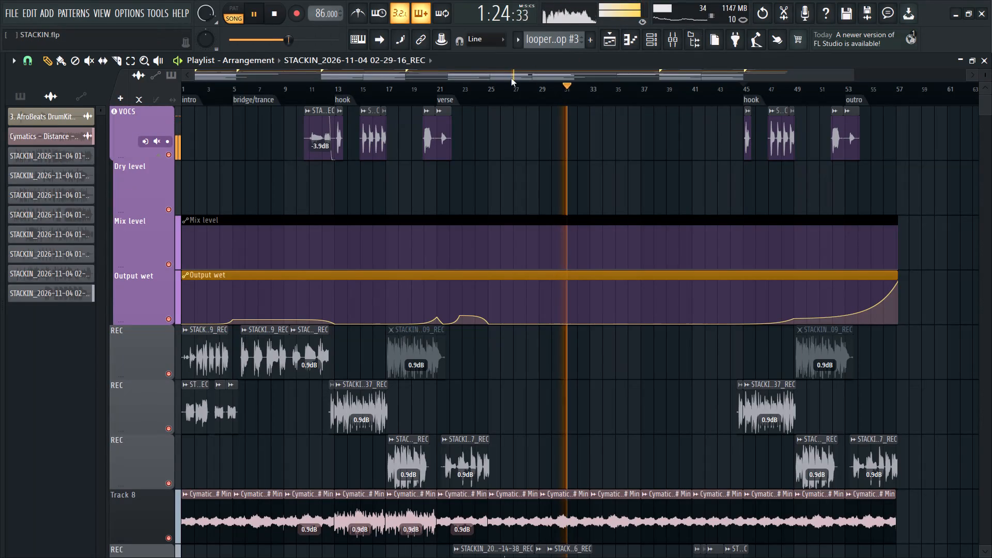
Move playback back through the verse, from about bar 28 to bar 25, to review that section.
click(524, 81)
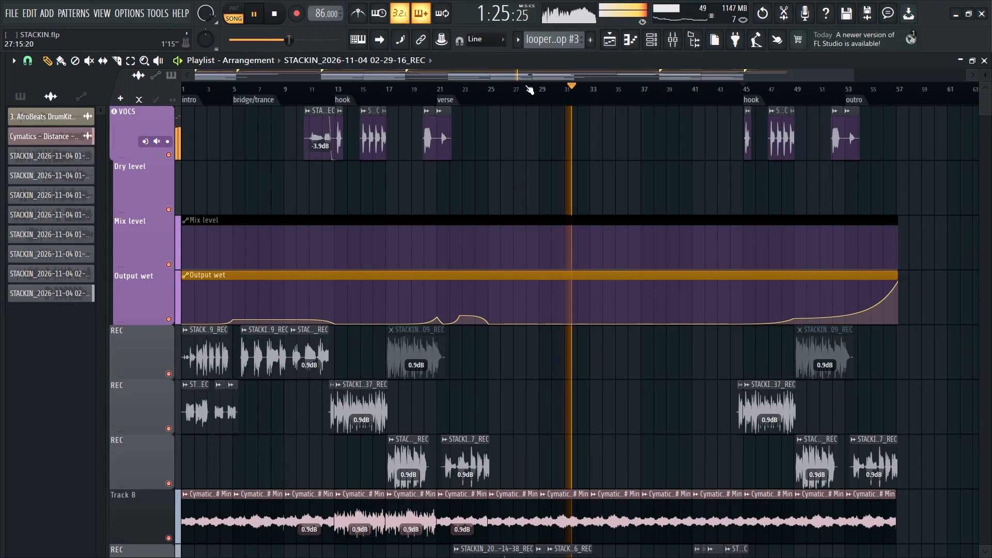
click(525, 85)
click(511, 86)
click(488, 87)
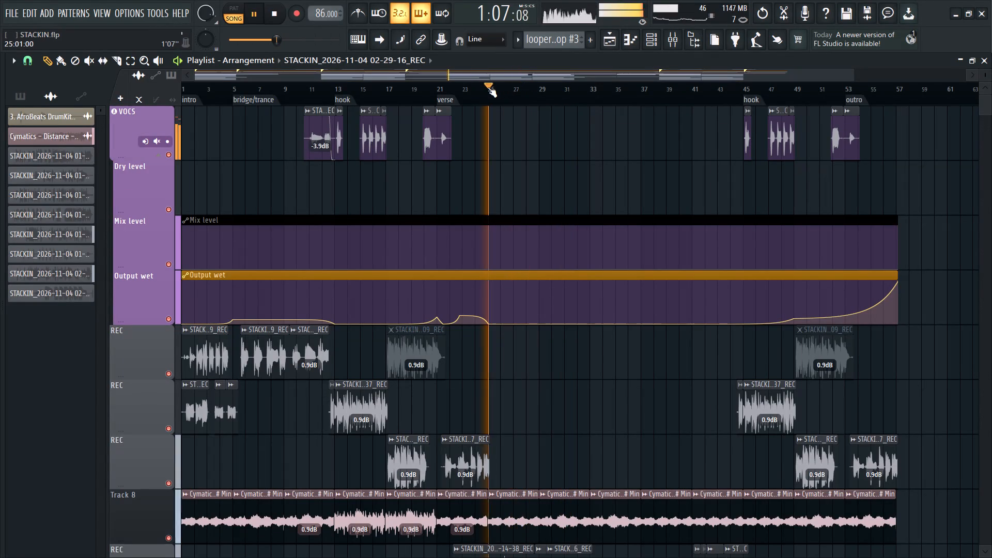
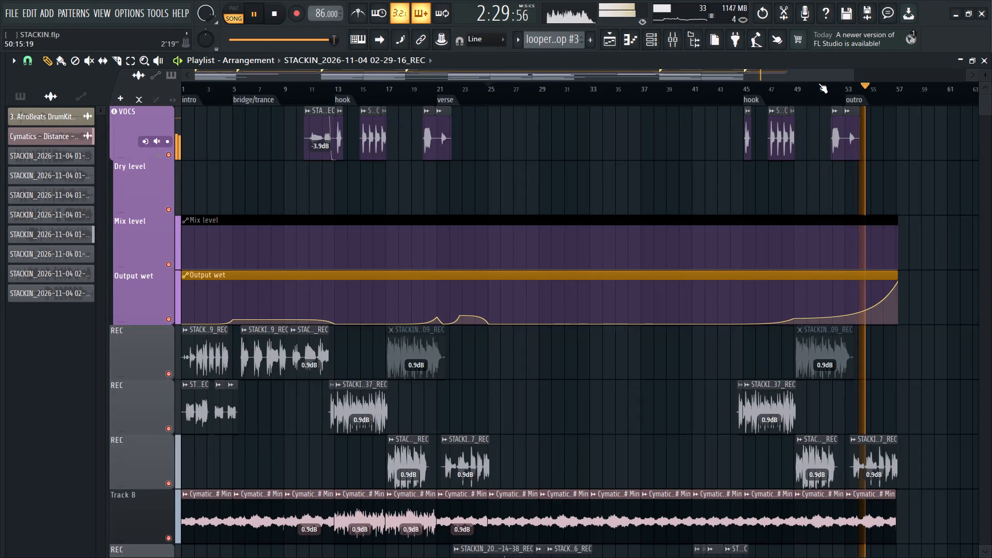
Move playback back to about bar 51 to review the end of the second hook leading into the outro.
click(818, 86)
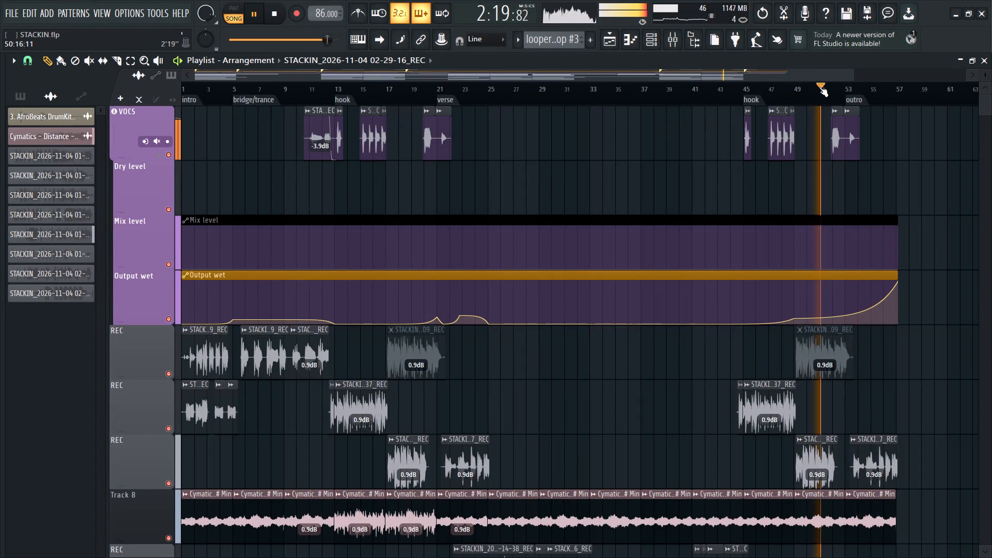
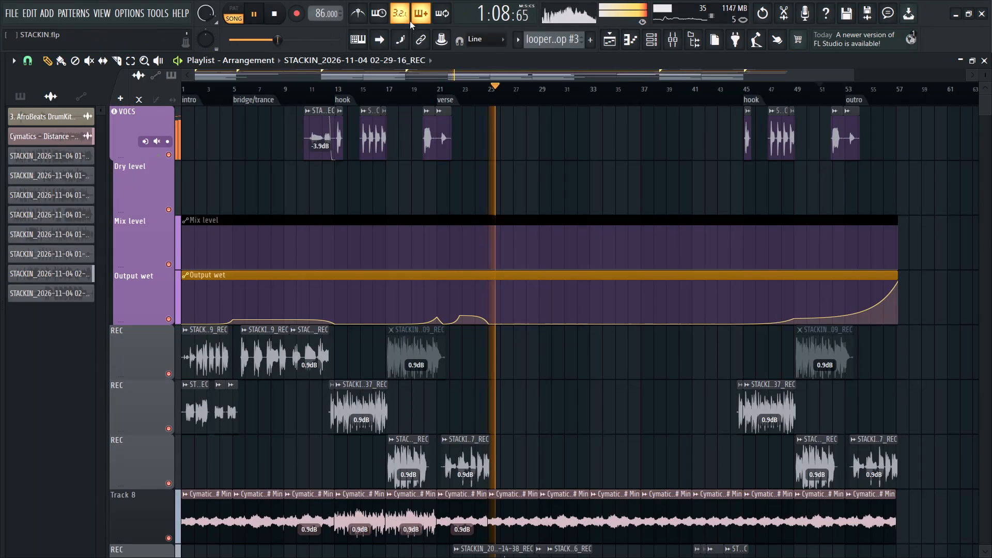
Move playback back to about bar 19 to review the end of the first hook leading into the verse.
click(416, 88)
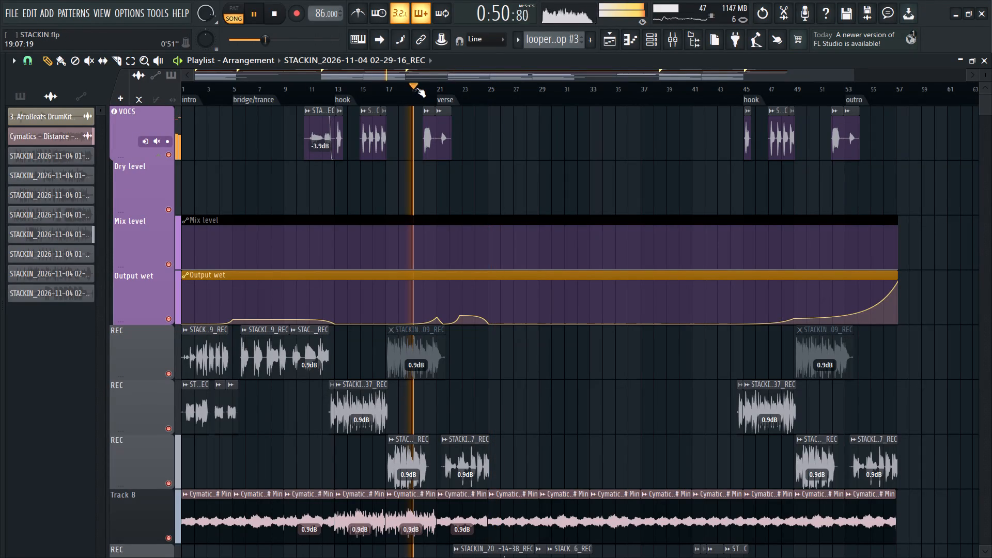
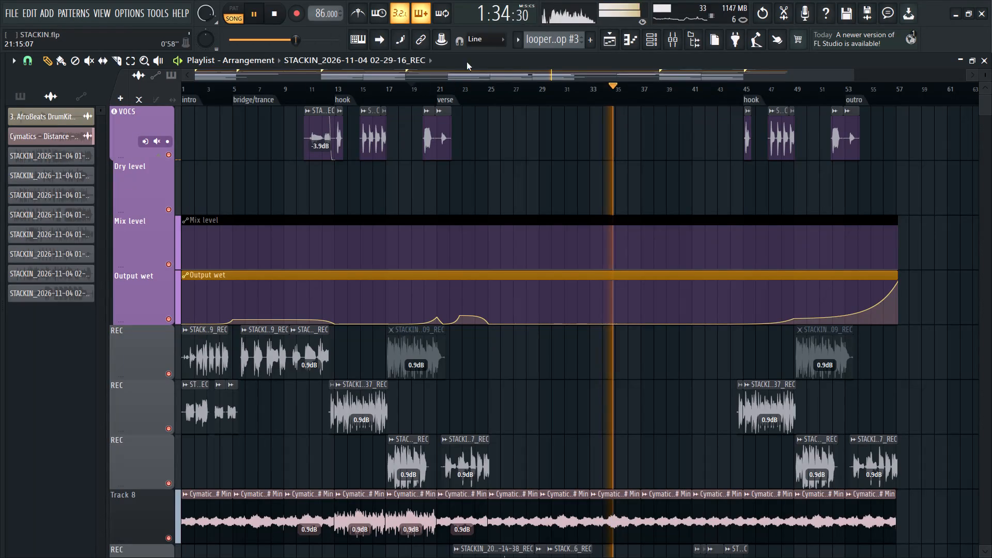
Replay the middle of the verse, restarting playback from about bar 27 and about bar 26.
click(524, 88)
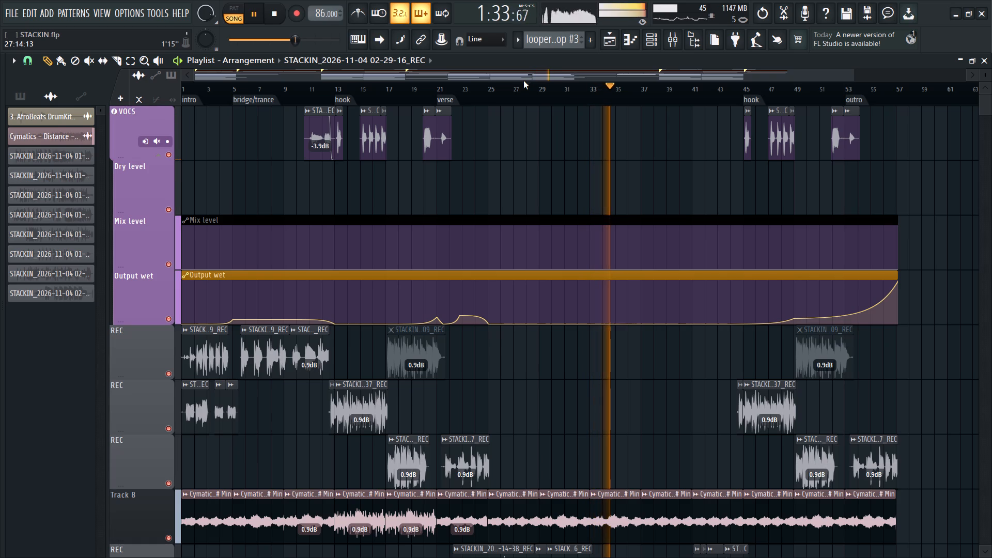
click(524, 87)
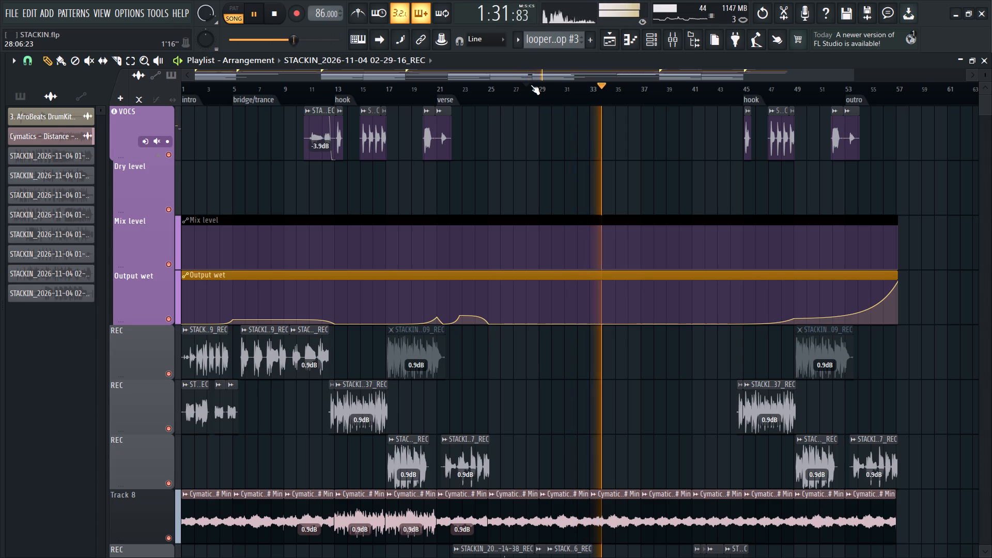
click(500, 88)
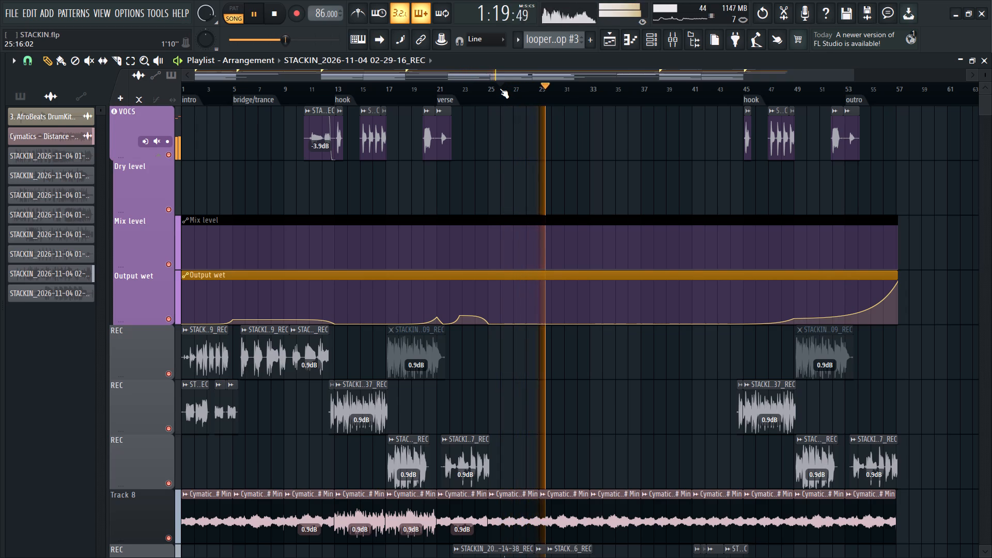
Replay the opening of the verse several times from about bars 22 to 23, finishing with a restart from about bar 20.
click(454, 90)
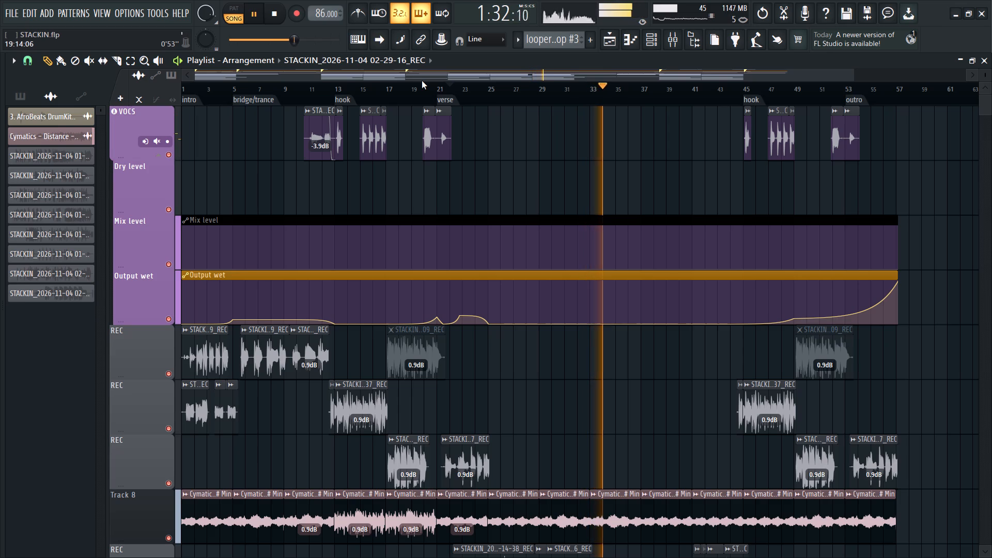
click(467, 88)
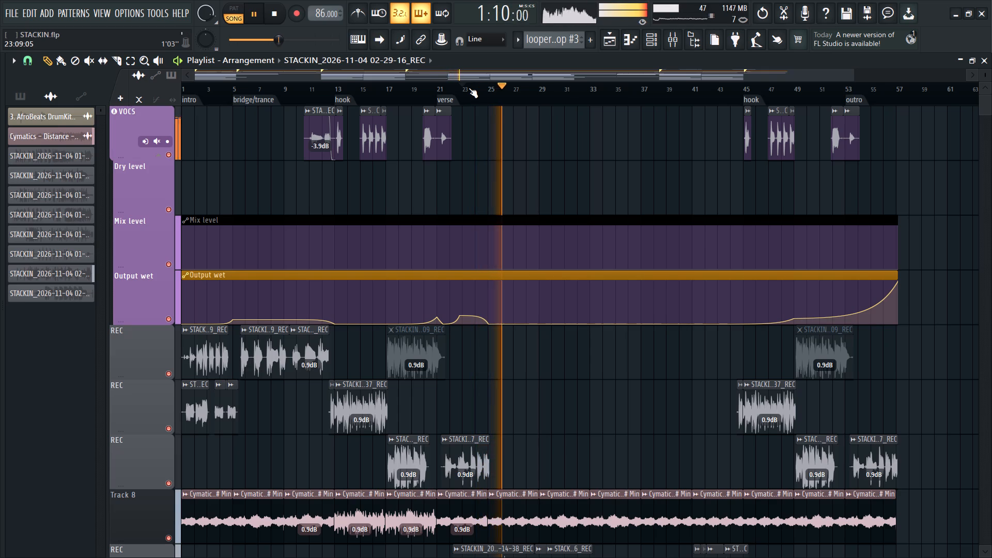
click(468, 85)
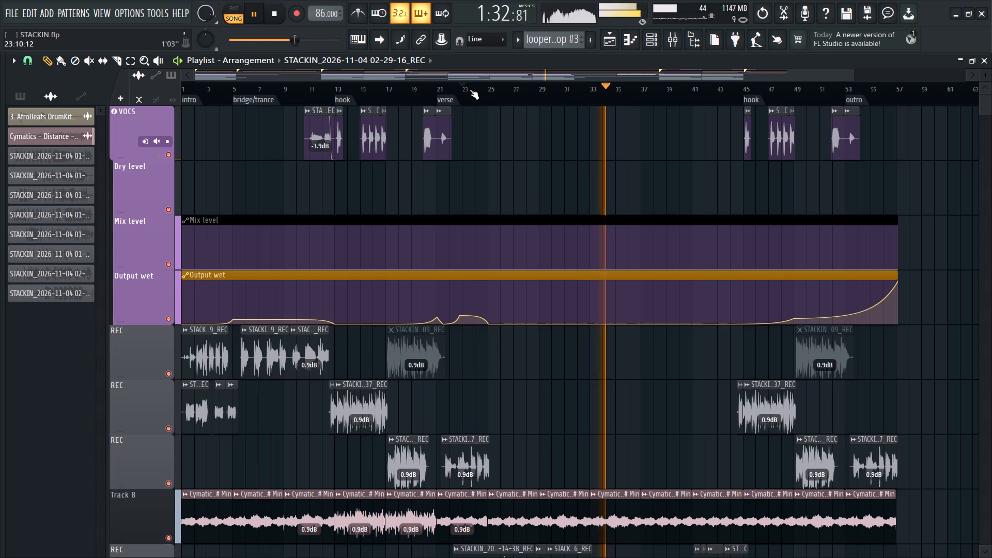
click(470, 89)
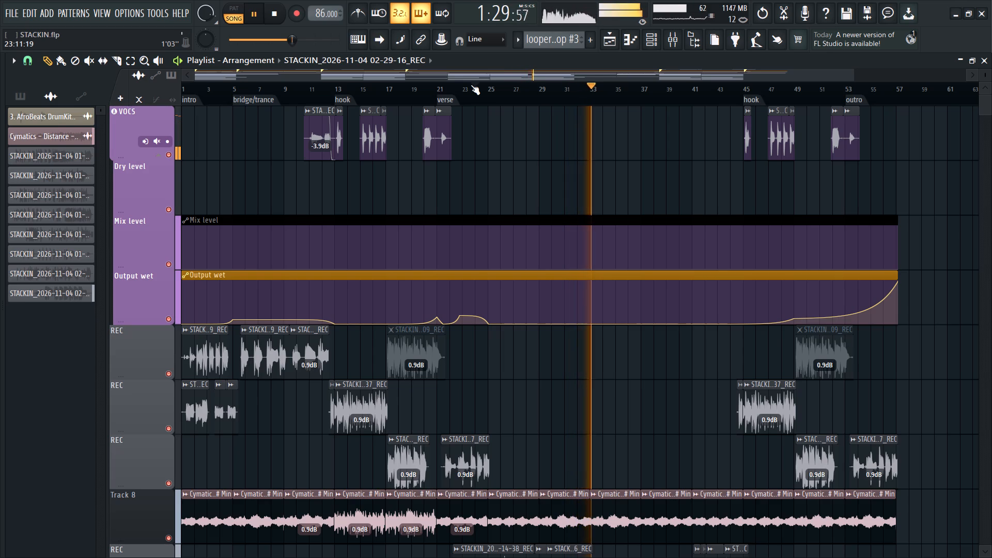
click(471, 85)
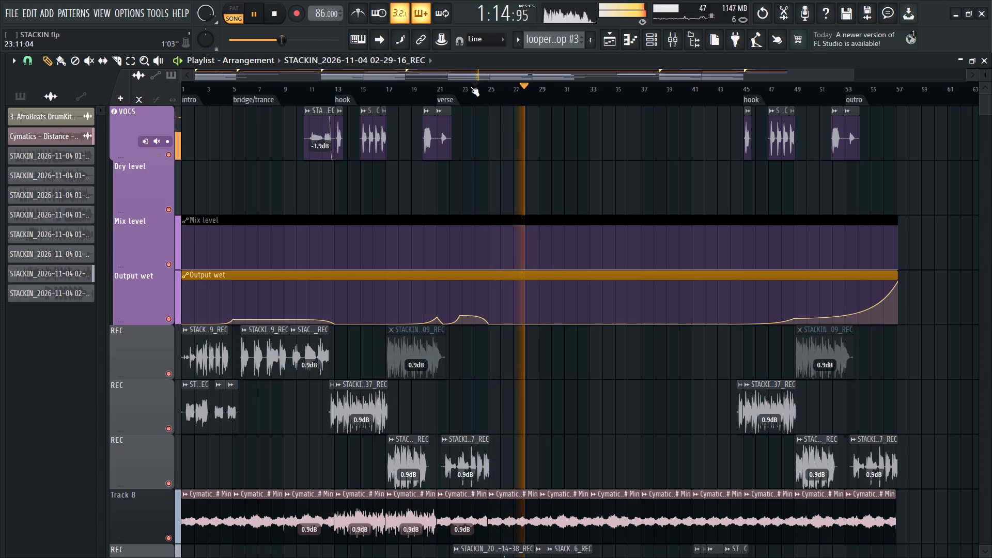
click(459, 86)
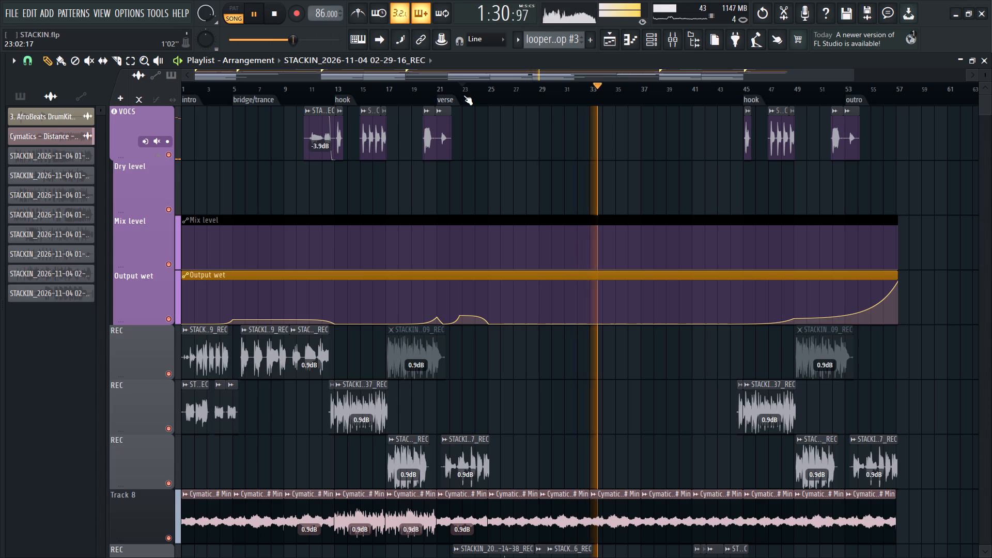
click(455, 92)
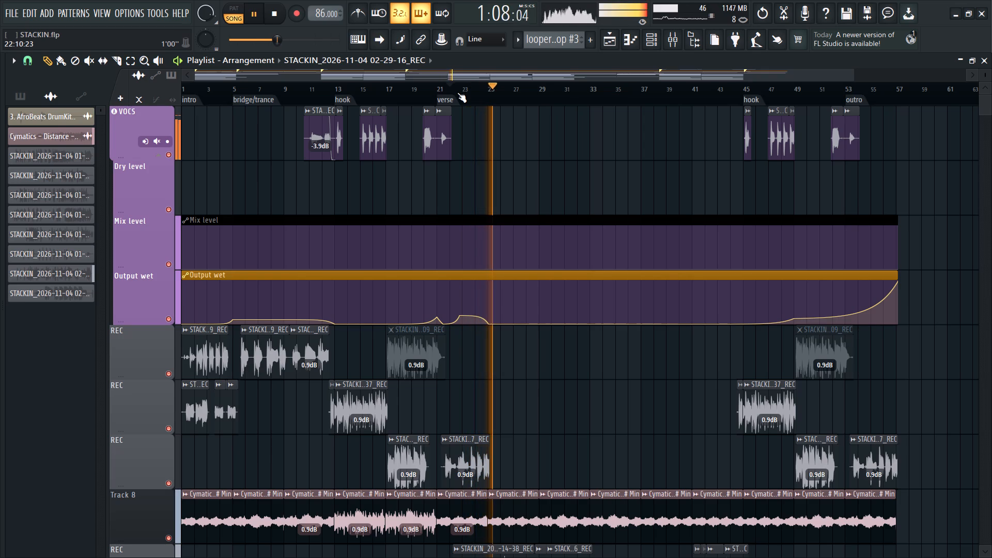
click(457, 93)
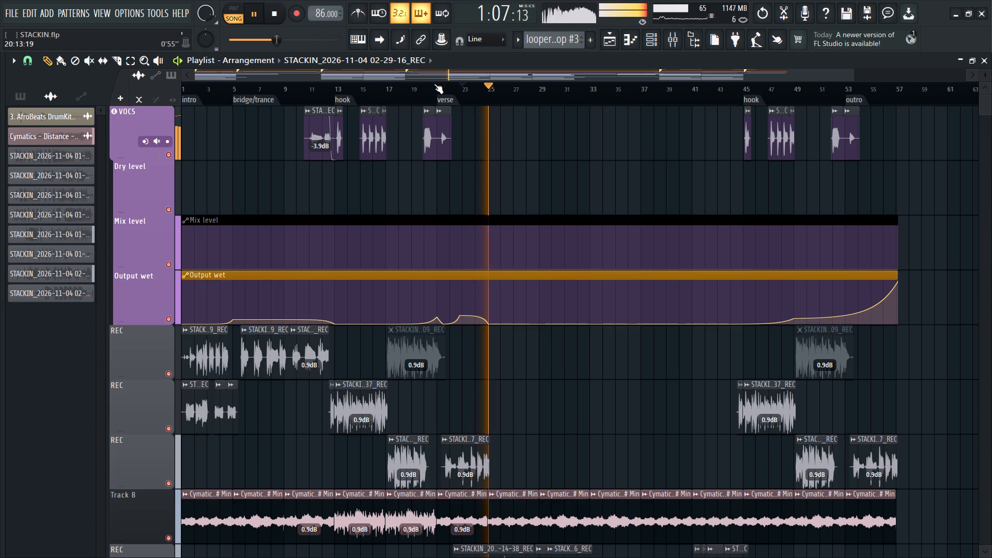
click(434, 84)
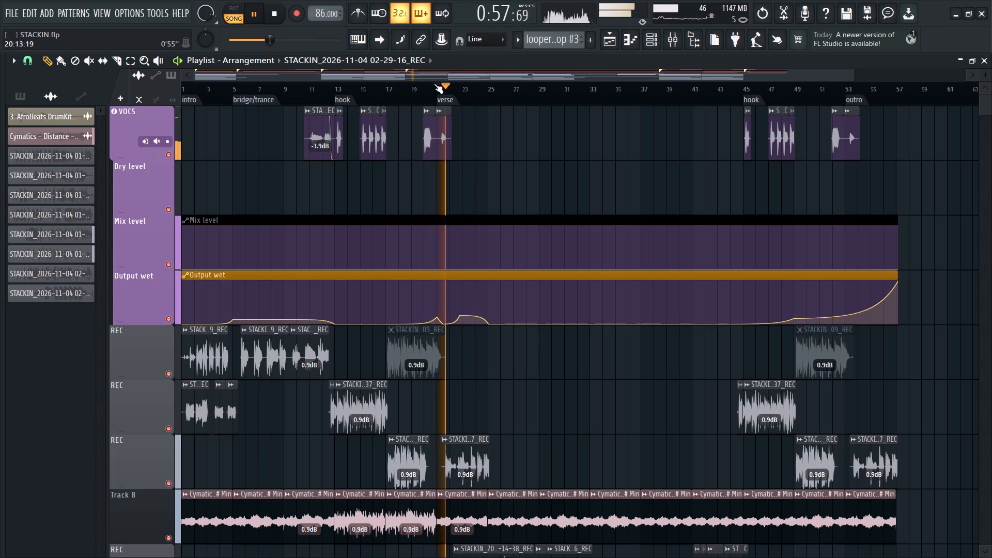
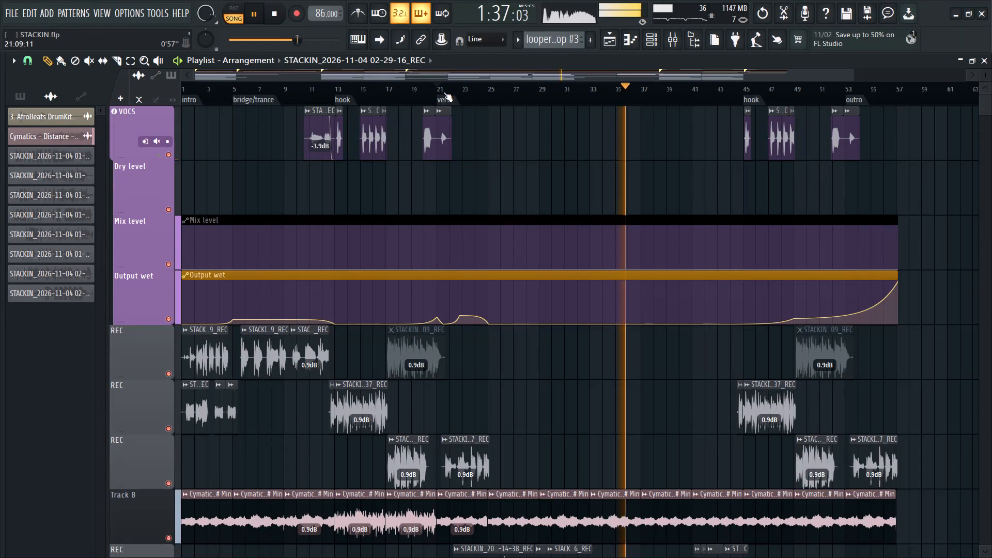
Replay the opening of the verse, restarting playback from about bars 21 and 20, plus its lead-in from about bar 18.
click(444, 88)
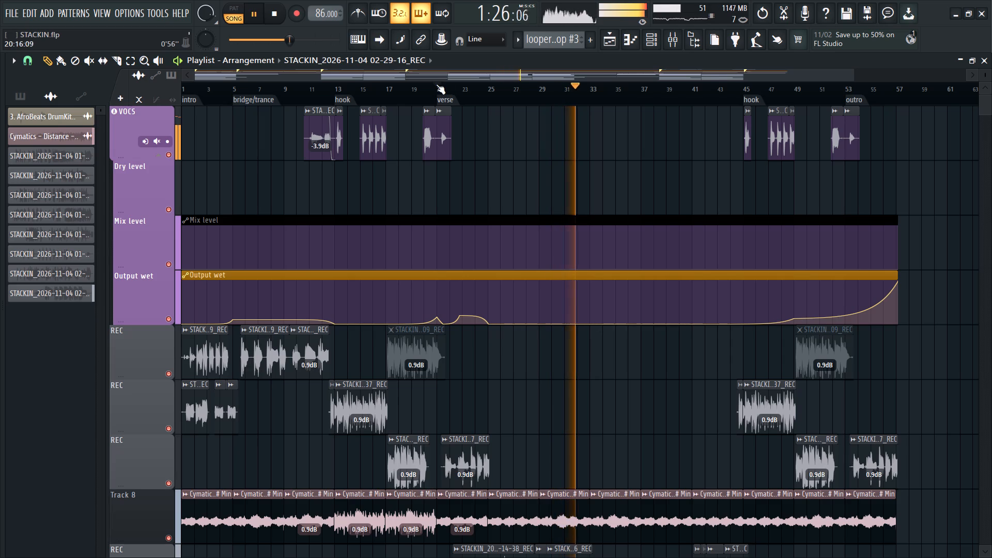
click(436, 86)
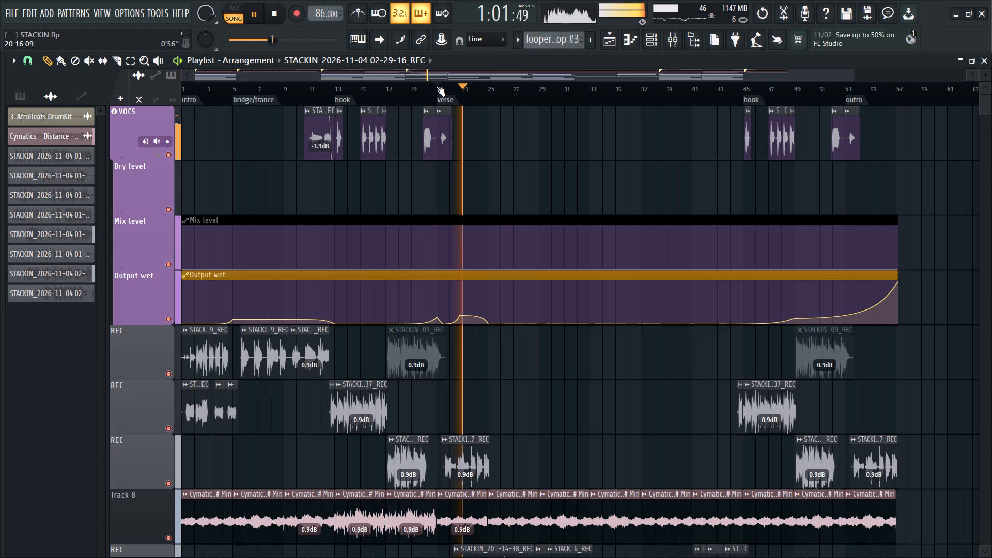
click(399, 82)
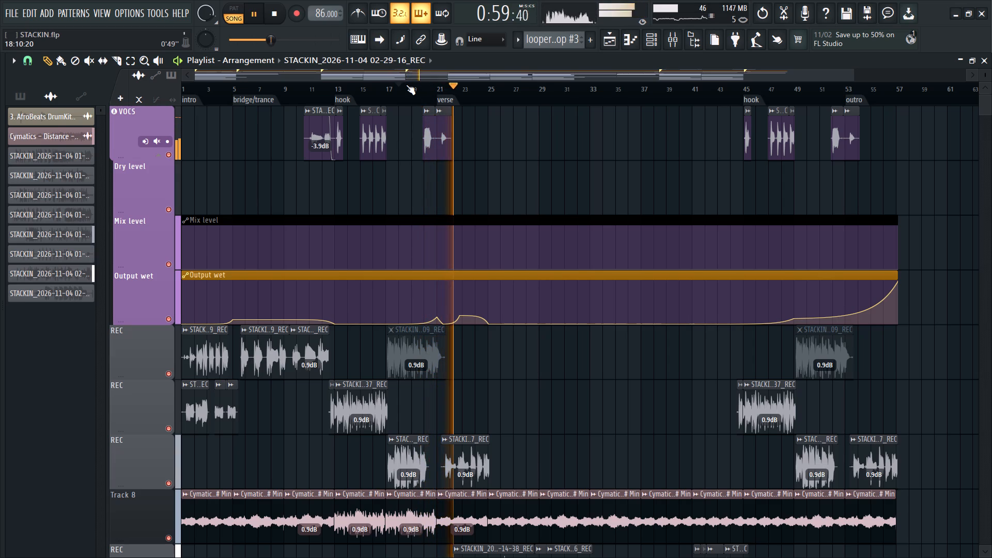
Replay the first hook from about bars 15 and 13, finishing with a restart from about bar 10 in the bridge/trance section.
click(366, 76)
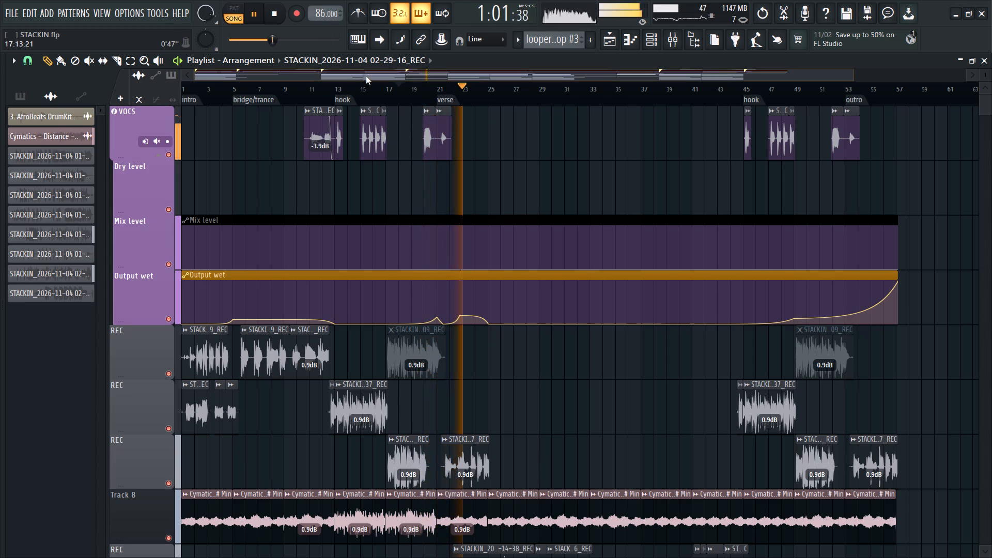
click(363, 83)
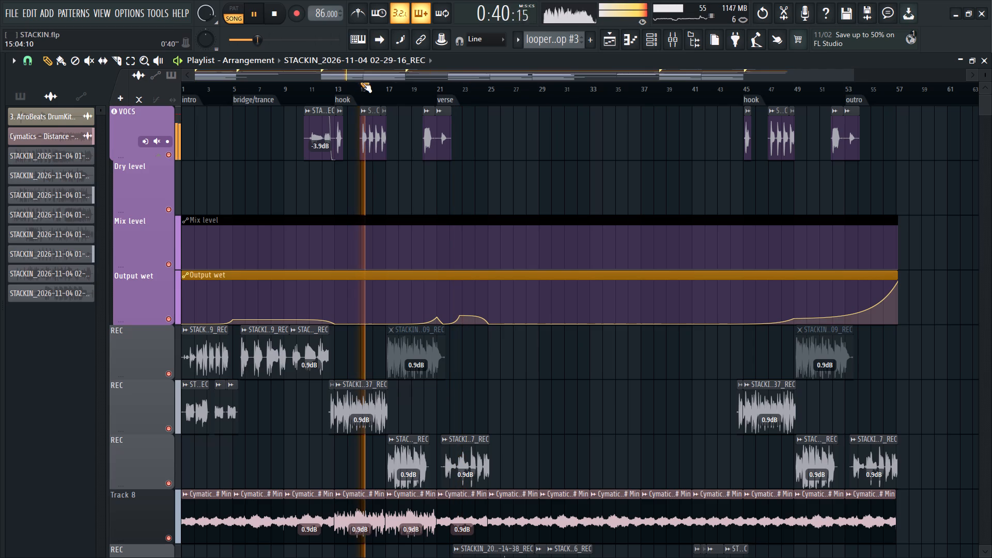
click(338, 86)
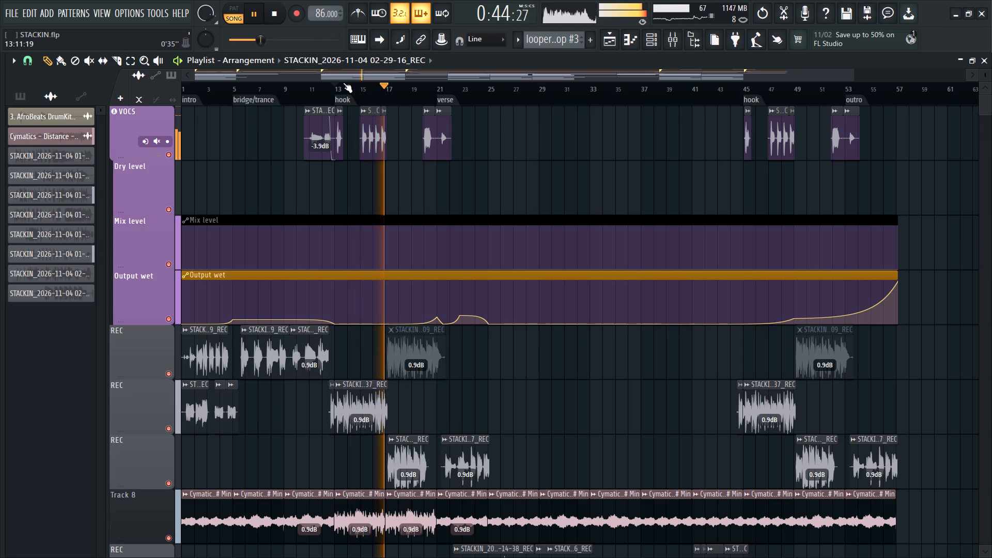
click(343, 82)
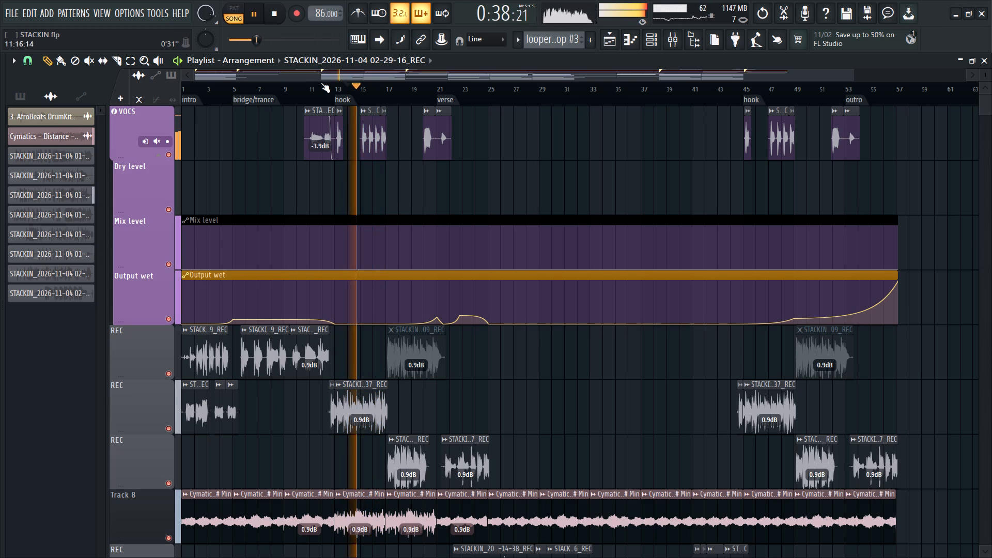
click(305, 83)
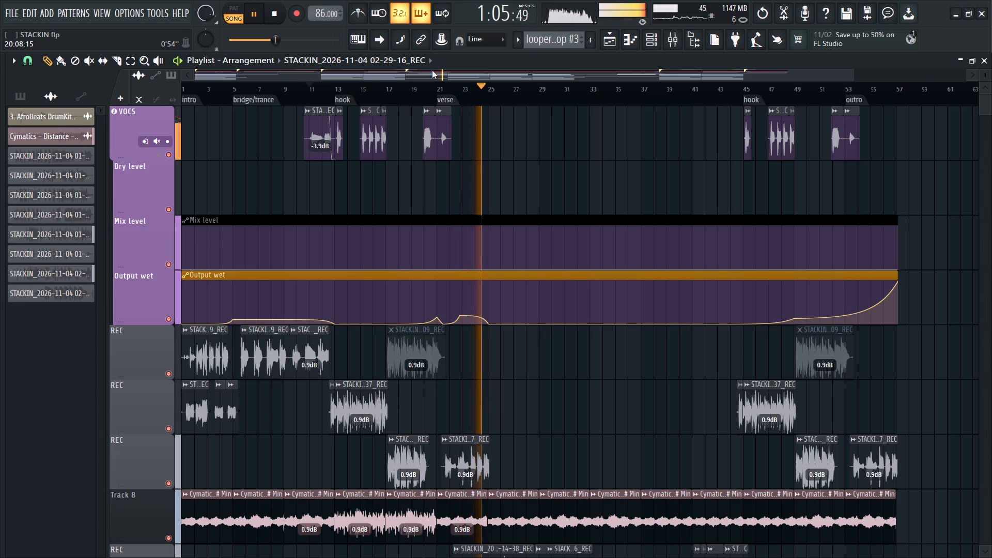
Replay the transition from the first hook into the verse, restarting from about bars 20, 18, 17 and 16.
click(433, 86)
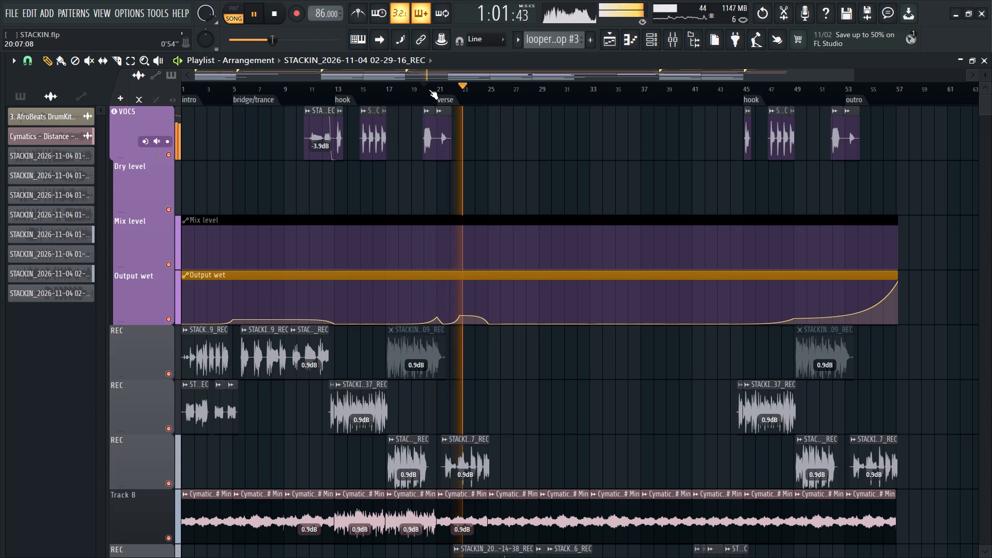
click(409, 90)
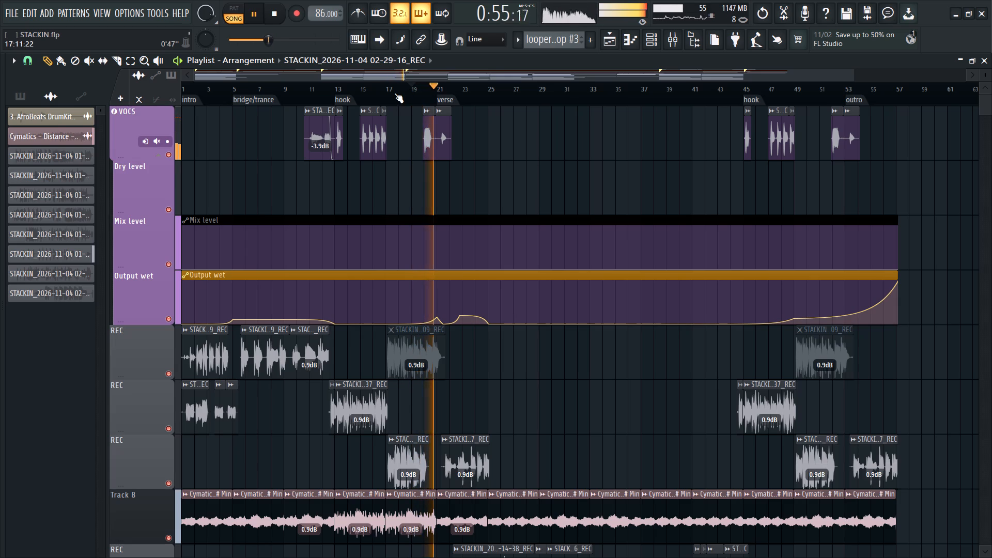
click(394, 93)
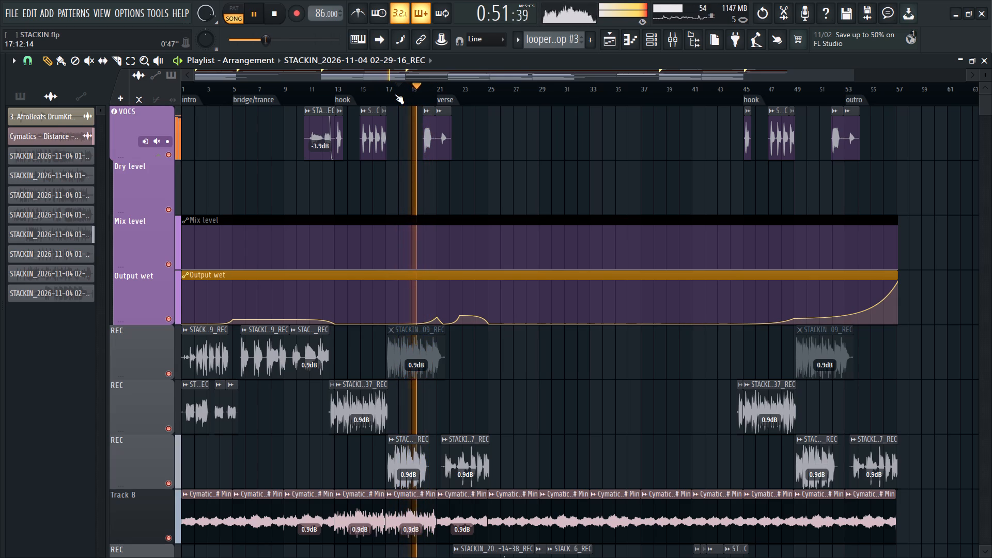
click(375, 91)
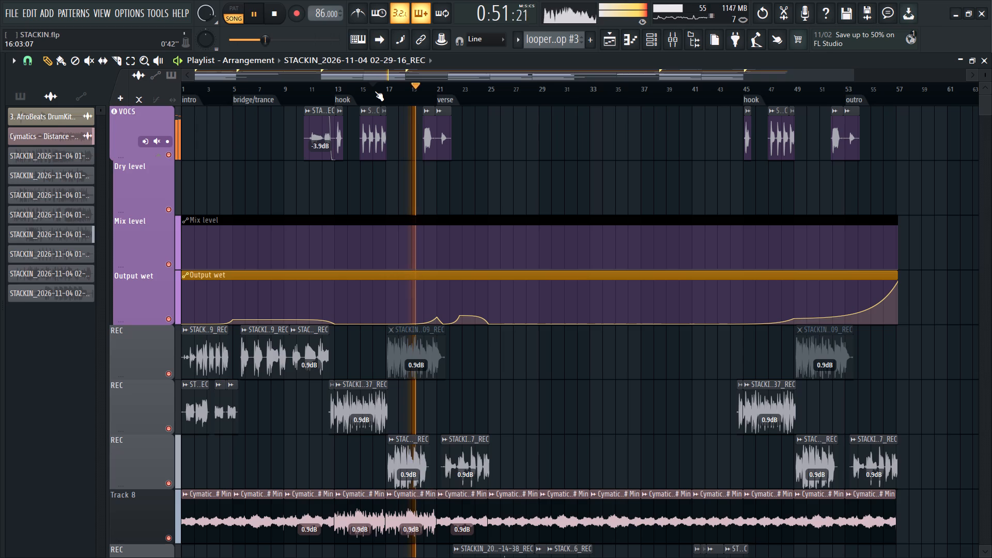
Replay the start of the first hook and its lead-in, restarting from about bars 13, 12 and 10.
click(343, 89)
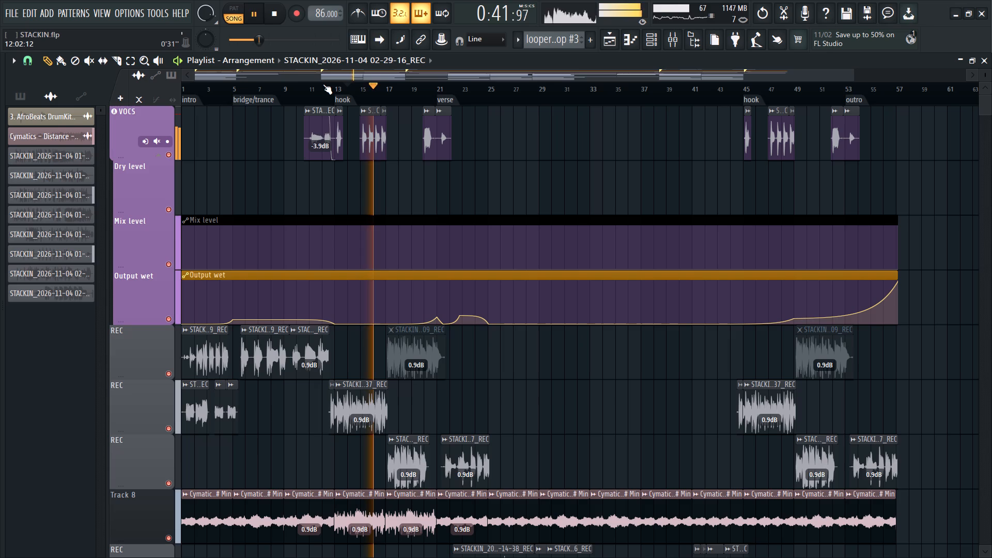
click(323, 84)
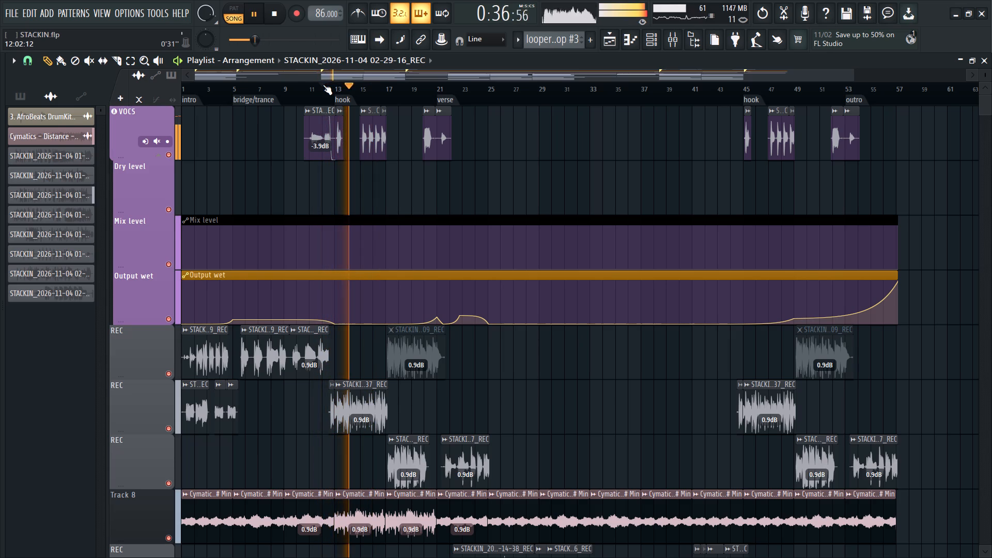
click(306, 86)
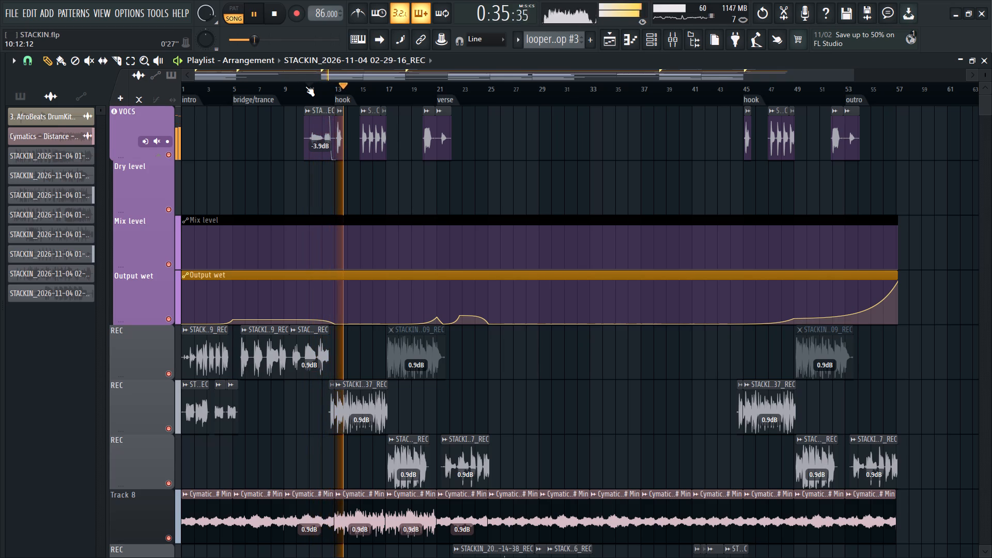
Review the bridge/trance section from about bar 8 and the intro from about bar 4, ending with a restart at bar 1.
click(278, 87)
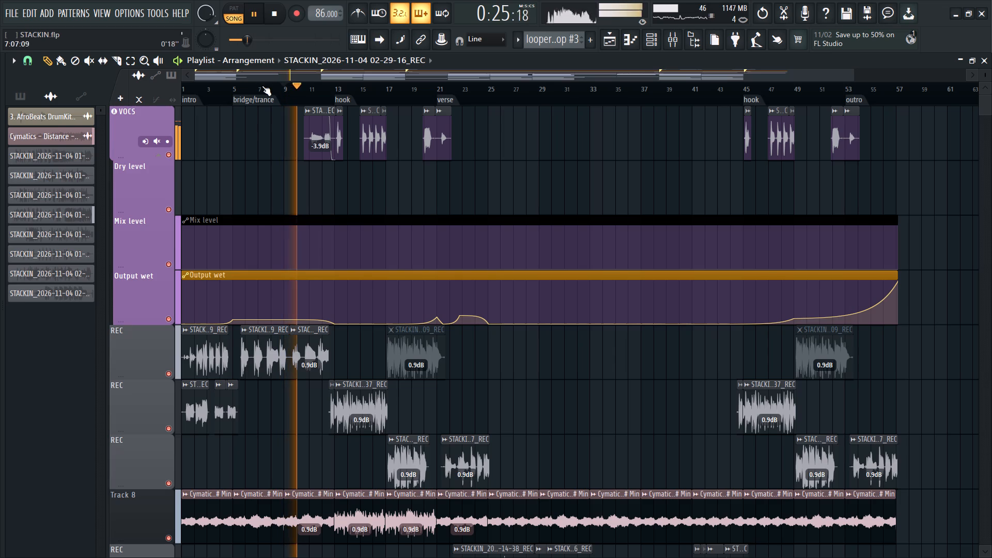
click(227, 85)
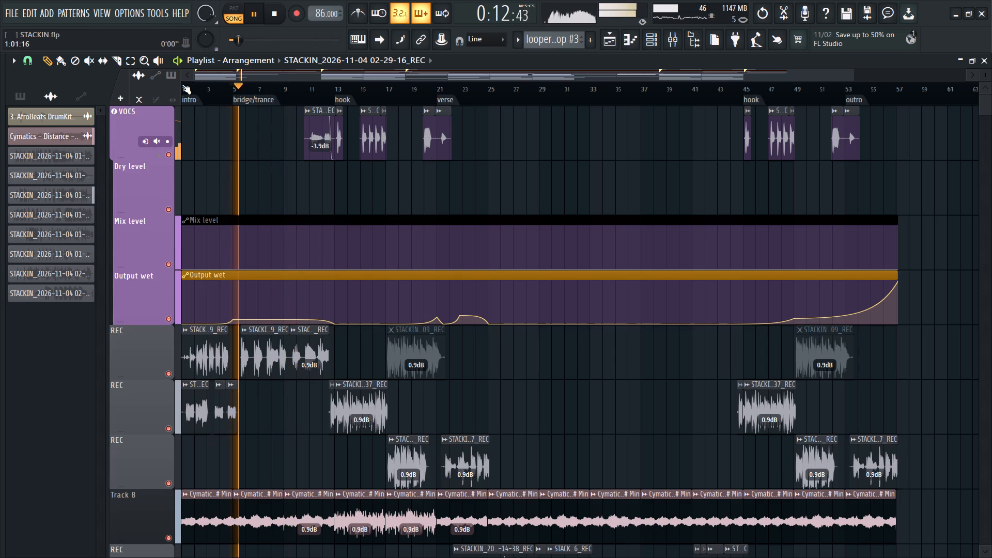
click(182, 84)
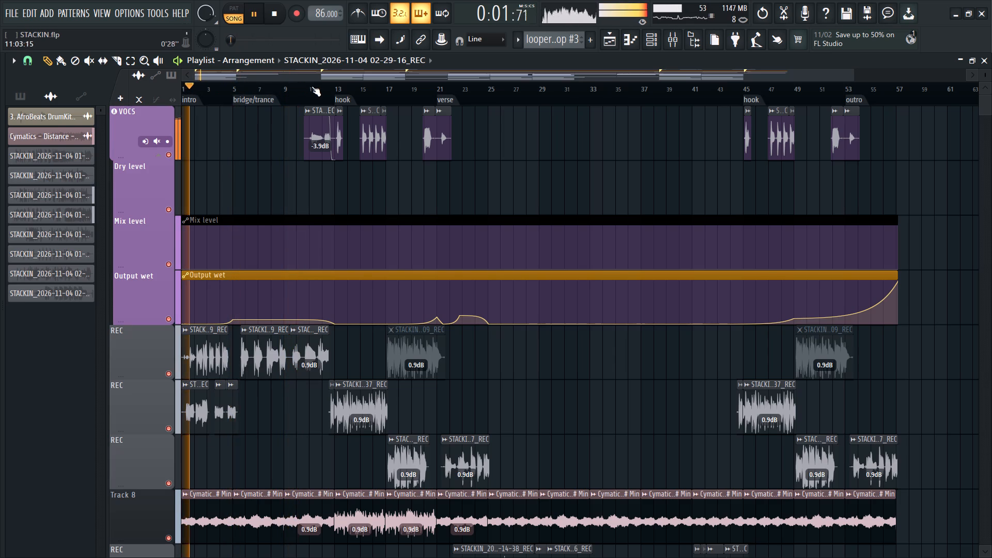
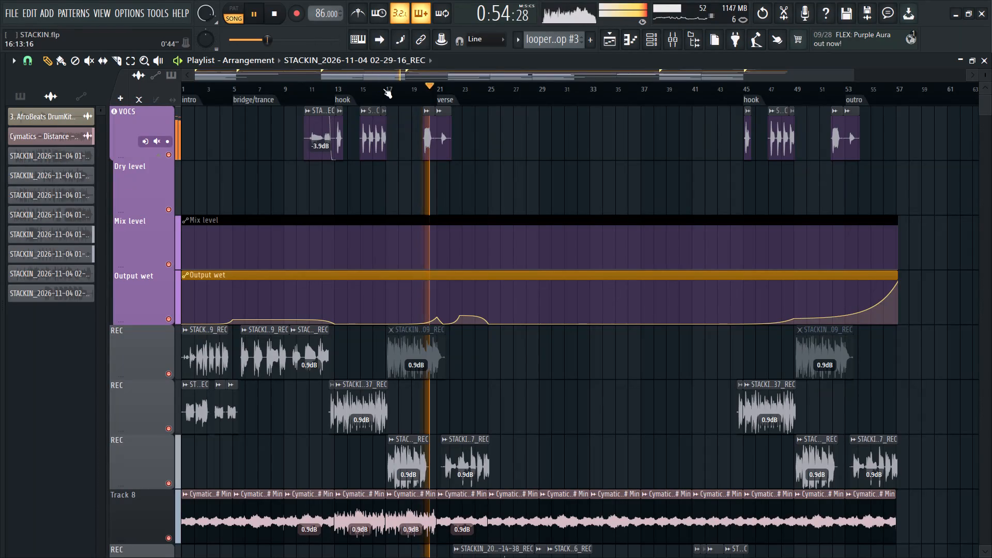
Replay the end of the first hook part and the bridge/trance section, restarting from about bars 17, 10 and 5.
click(384, 85)
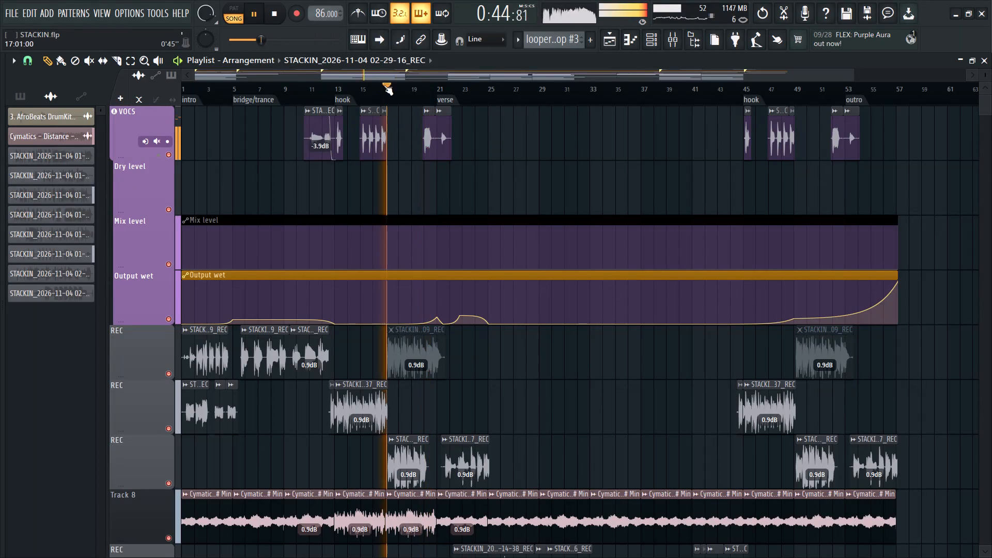
click(293, 85)
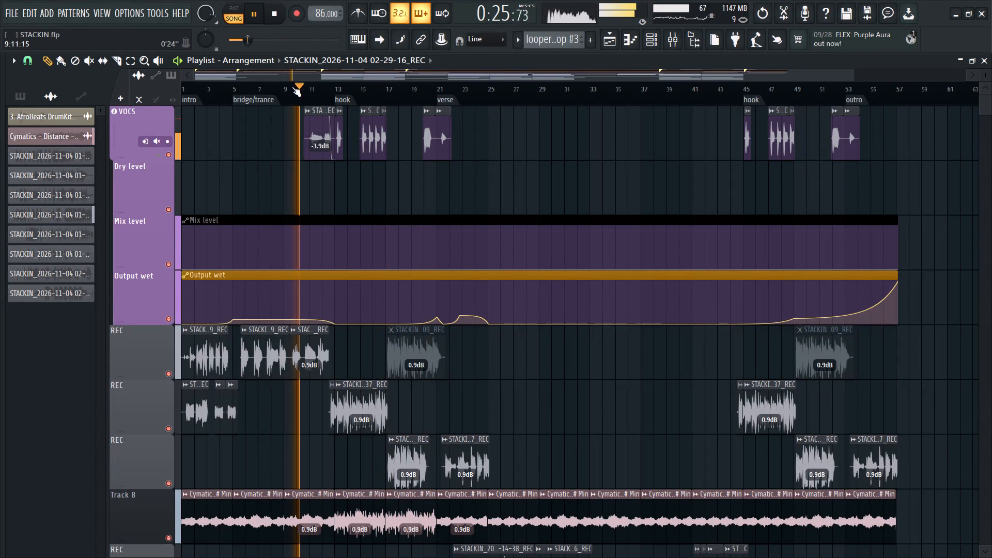
click(239, 85)
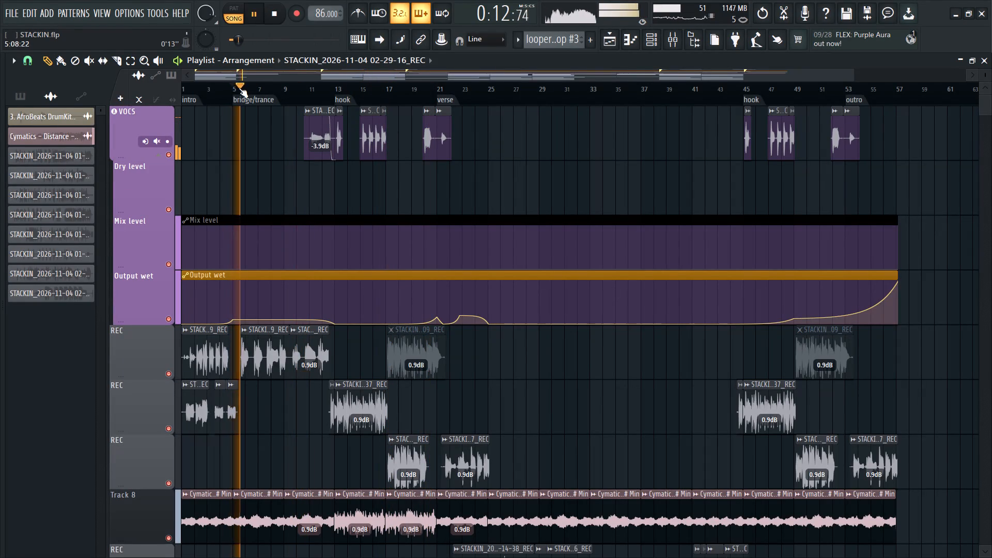
Review the intro into the bridge/trance section from bar 1, stopping and restarting playback from the song's beginning.
click(184, 87)
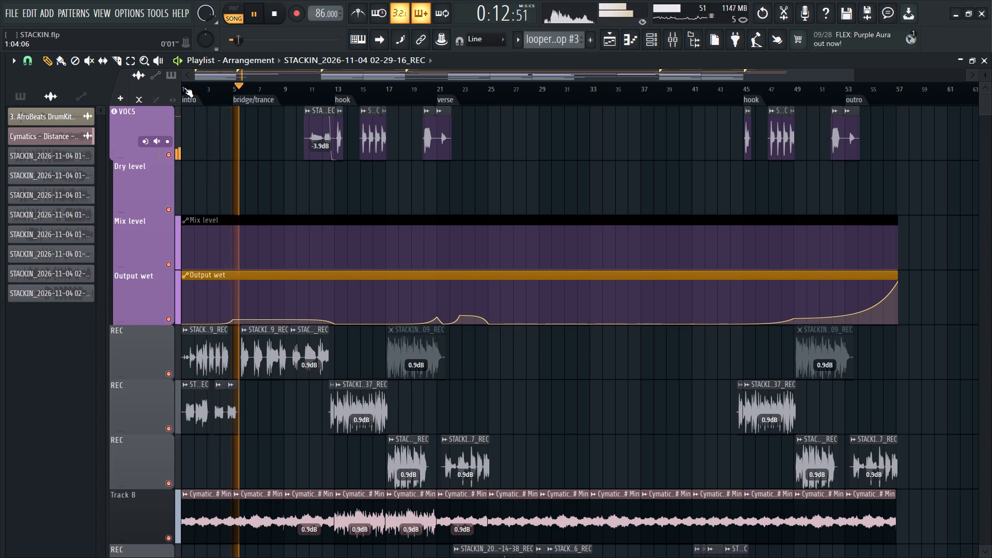
key(space)
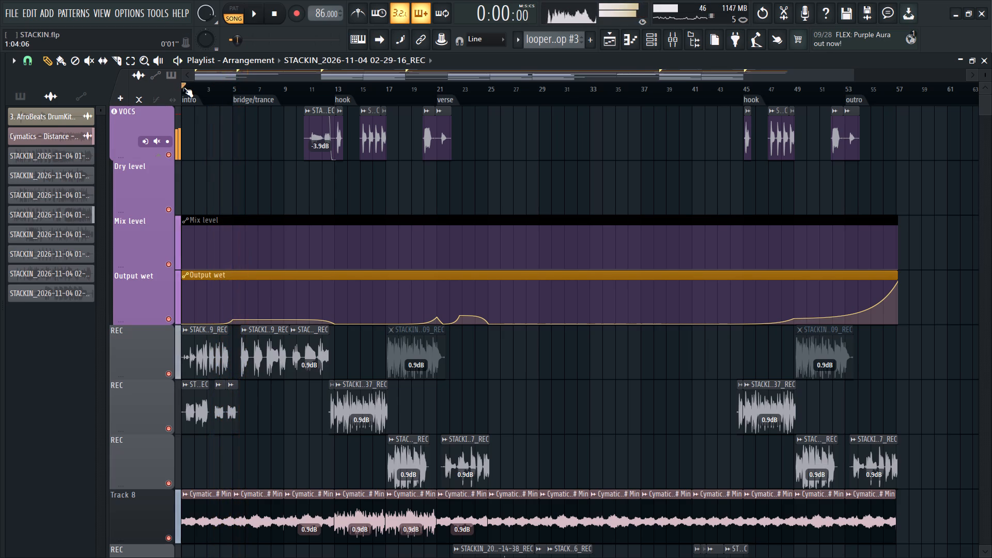
key(space)
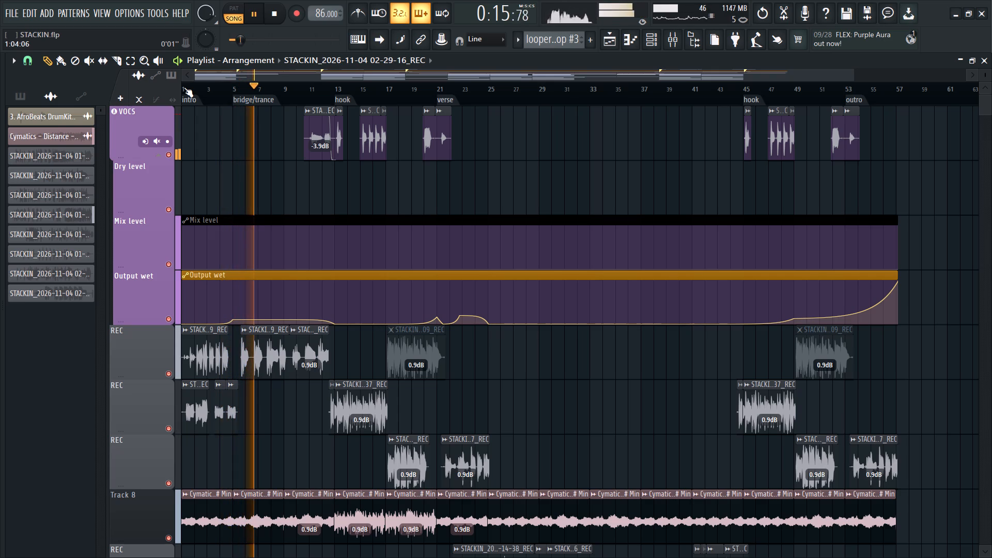
key(space)
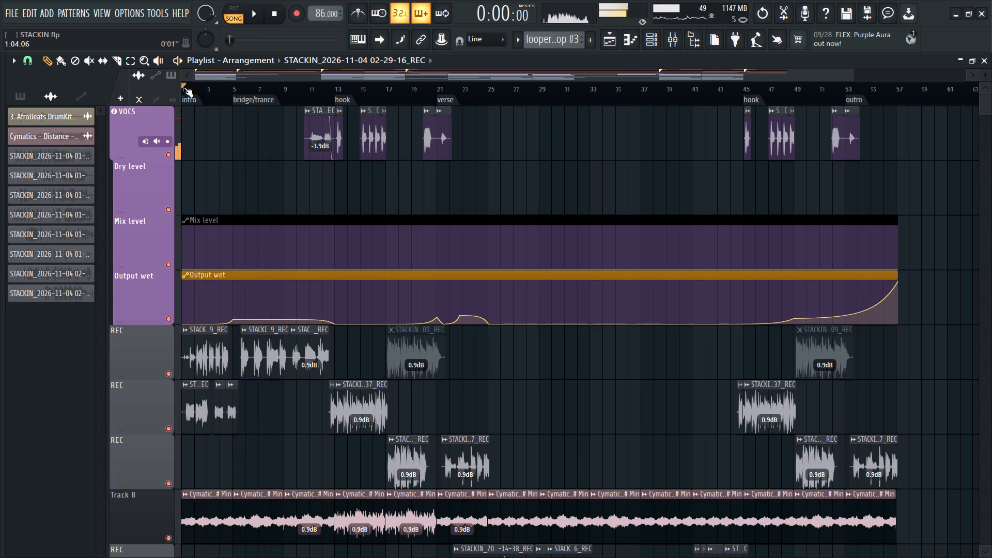
key(space)
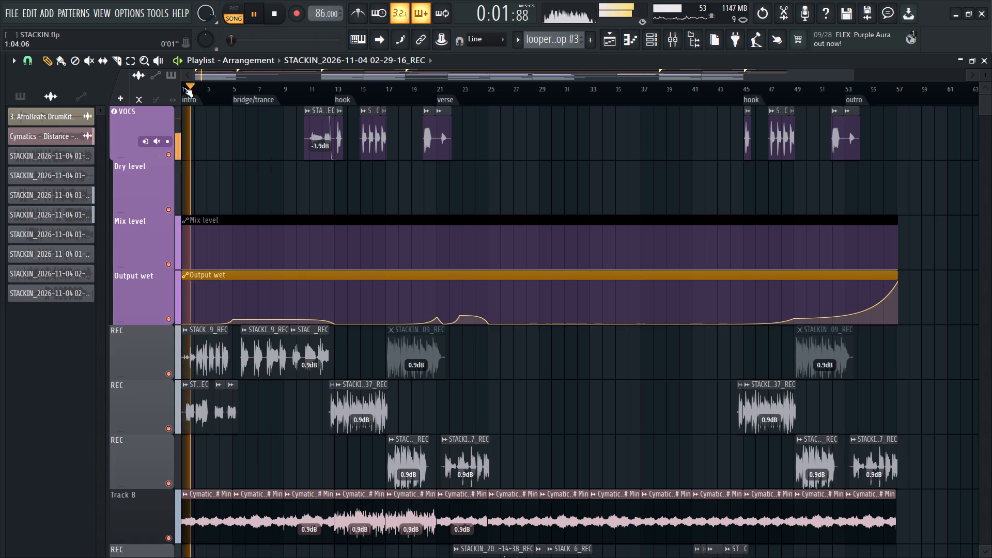
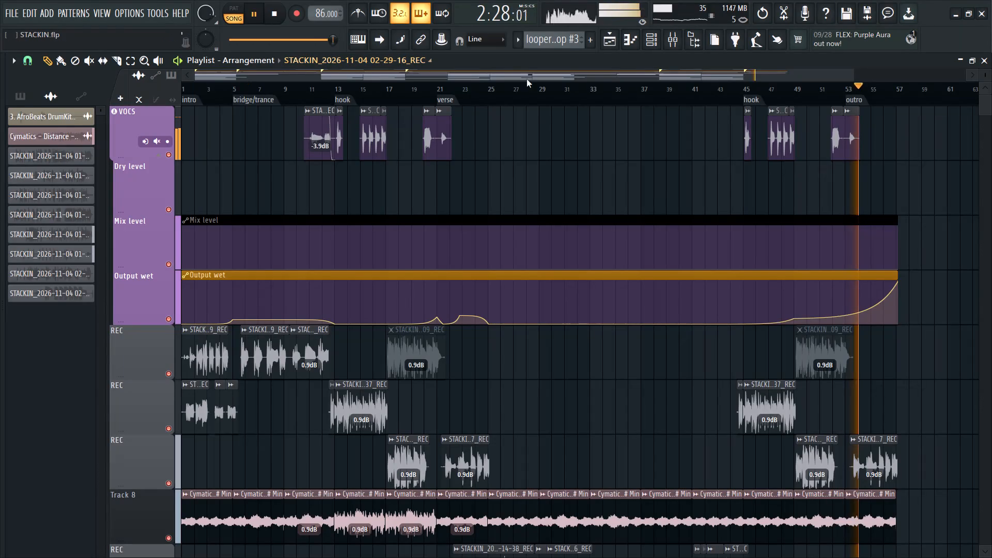
Move playback from the outro back to about bar 35, between the verse and the second hook, and listen from there.
click(619, 88)
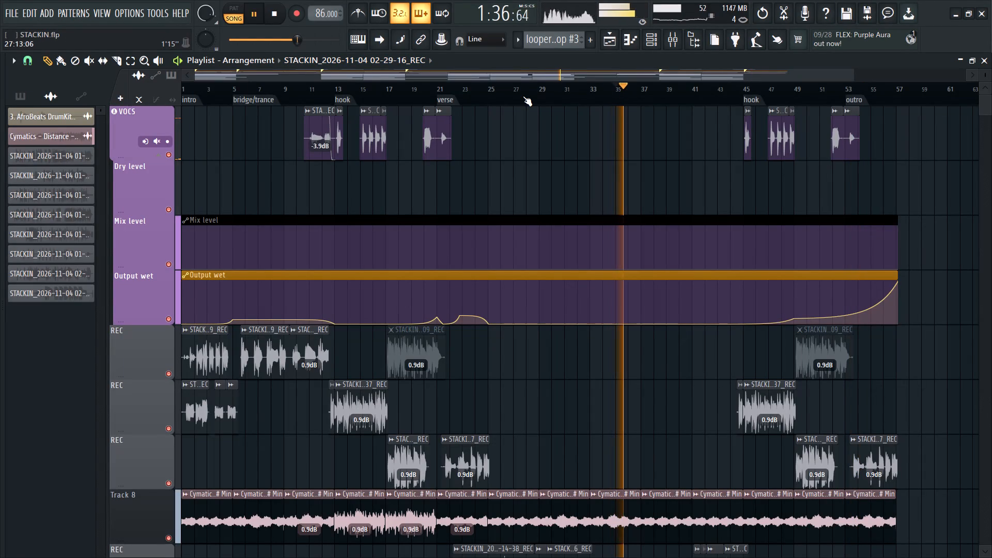
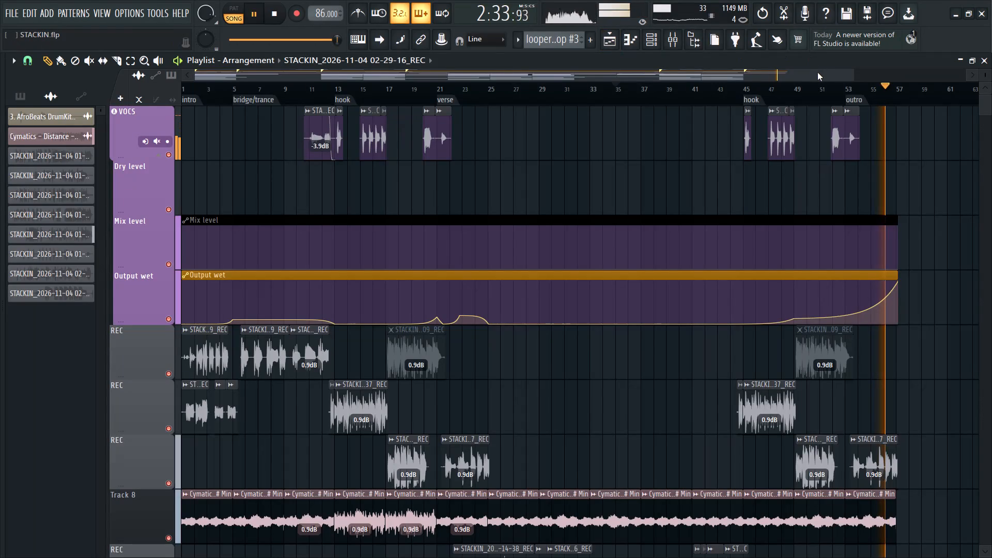
Move playback back to about bar 50, in the second hook before the outro, and listen from there.
click(810, 86)
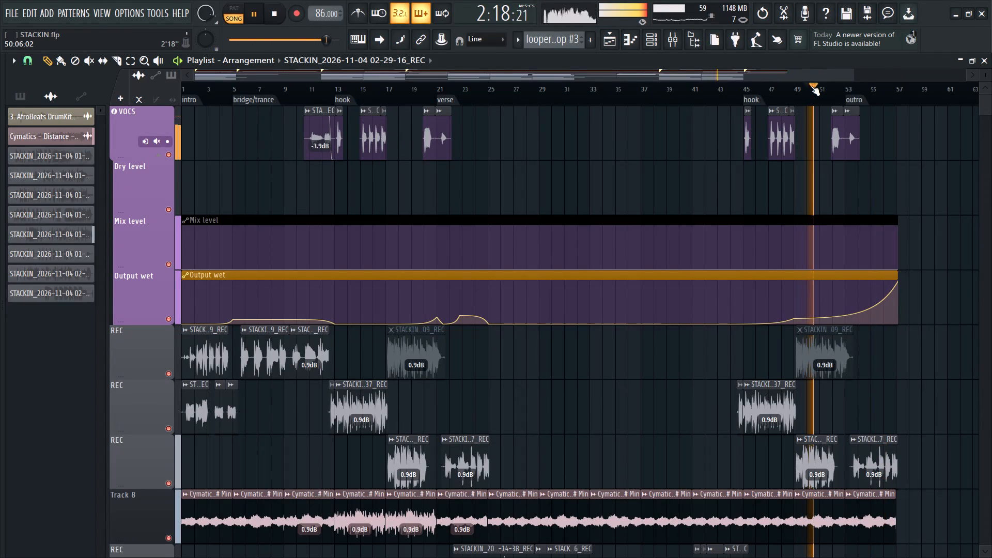
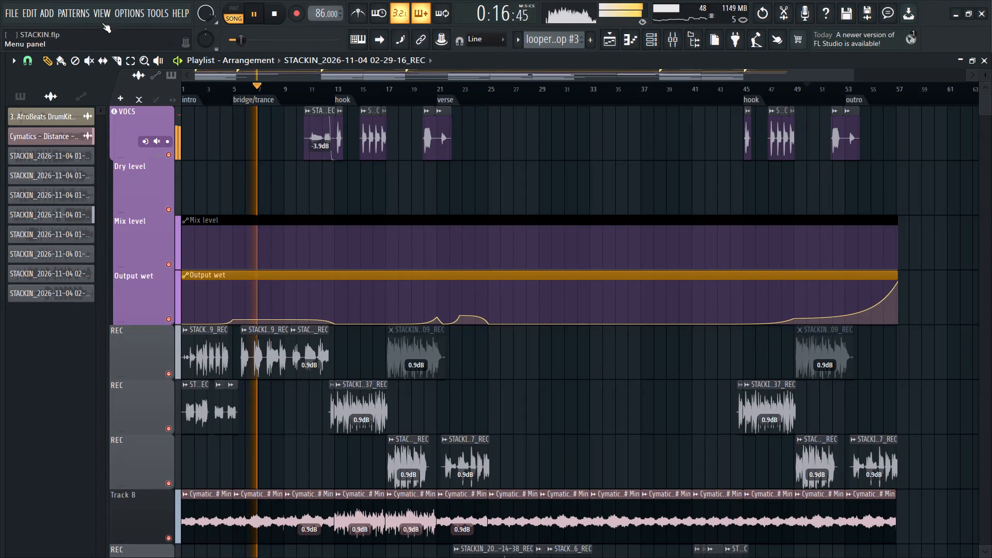
Move playback back to the start of the song at bar 1 and listen from the intro.
click(182, 86)
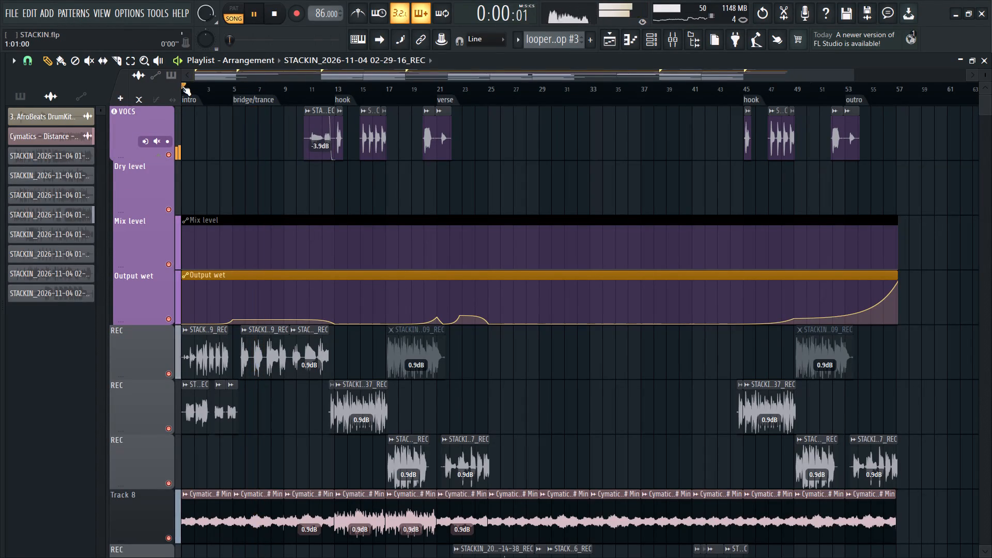